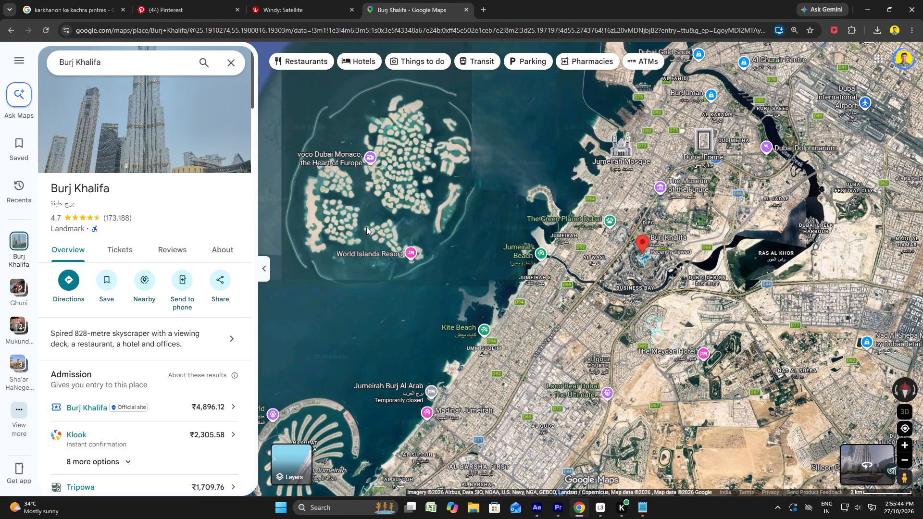
Examine the satellite map from Burj Khalifa outward to the wider Gulf region.
scroll(432, 177, down, 9)
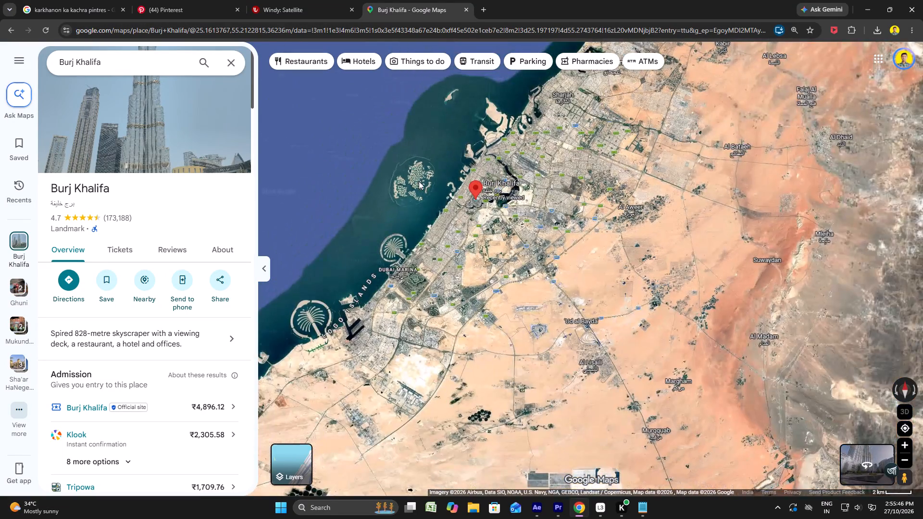
scroll(419, 181, down, 8)
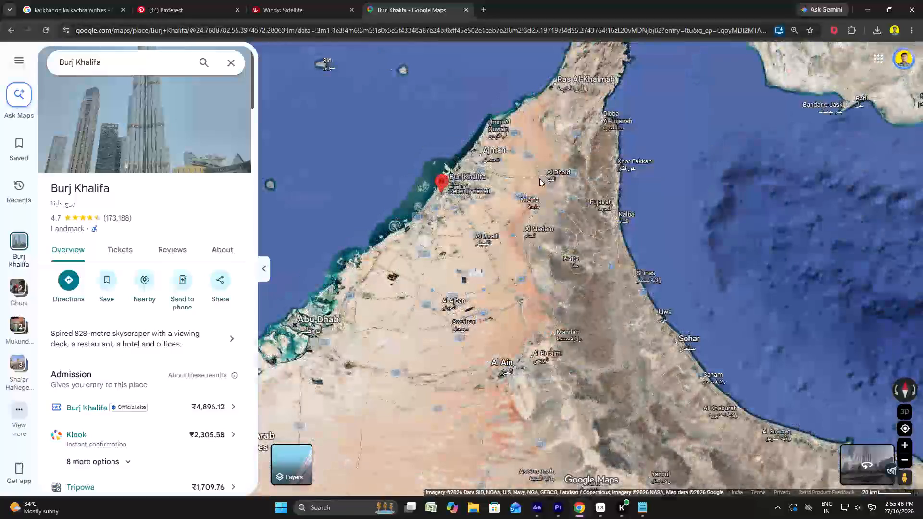
scroll(540, 178, down, 11)
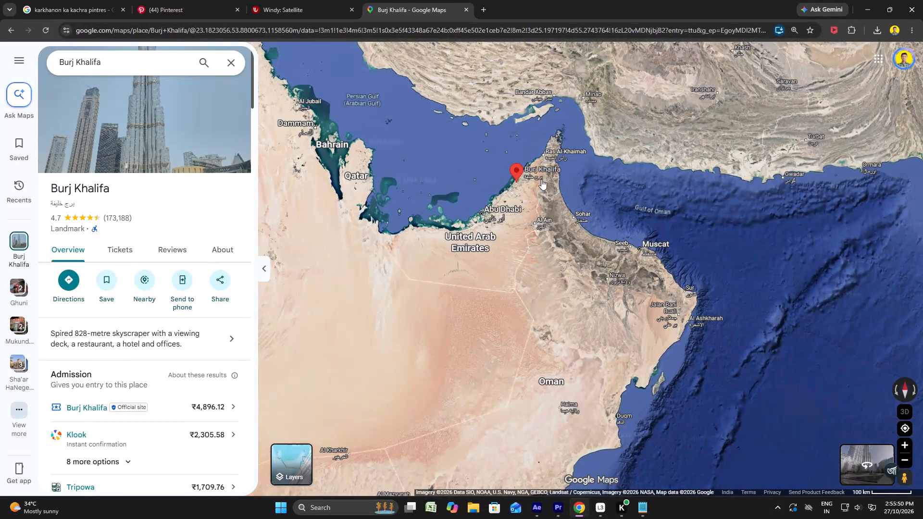
scroll(541, 179, down, 2)
scroll(500, 176, down, 2)
Close the Windy satellite and Google Maps browser pages, returning to the Google Images results.
click(266, 0)
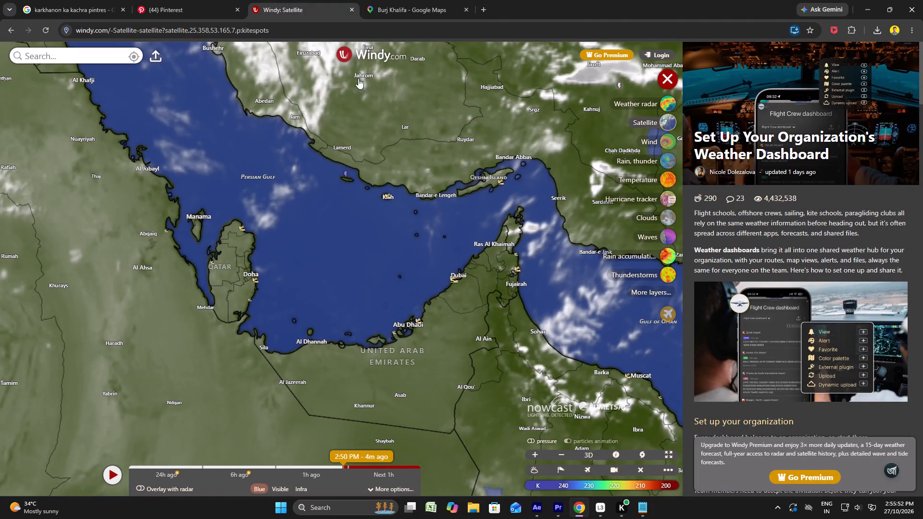
scroll(391, 154, down, 6)
click(198, 8)
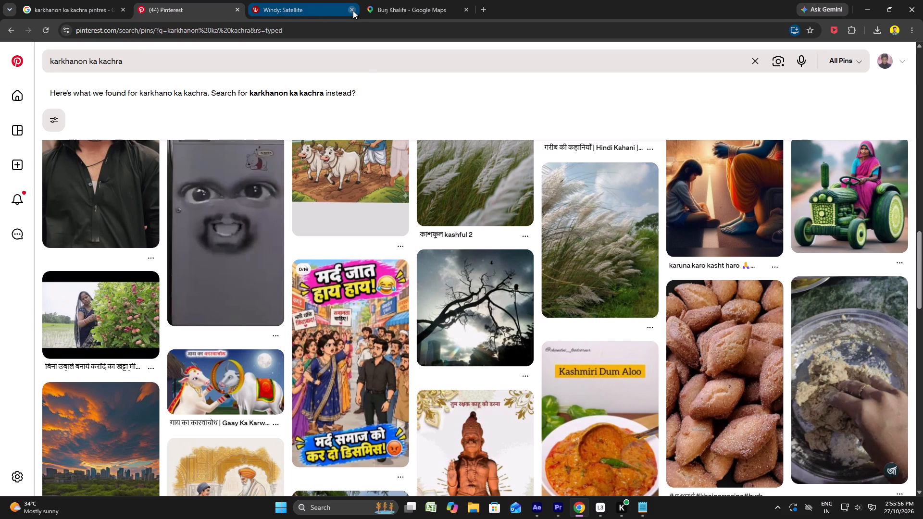
click(354, 11)
click(354, 11)
click(98, 0)
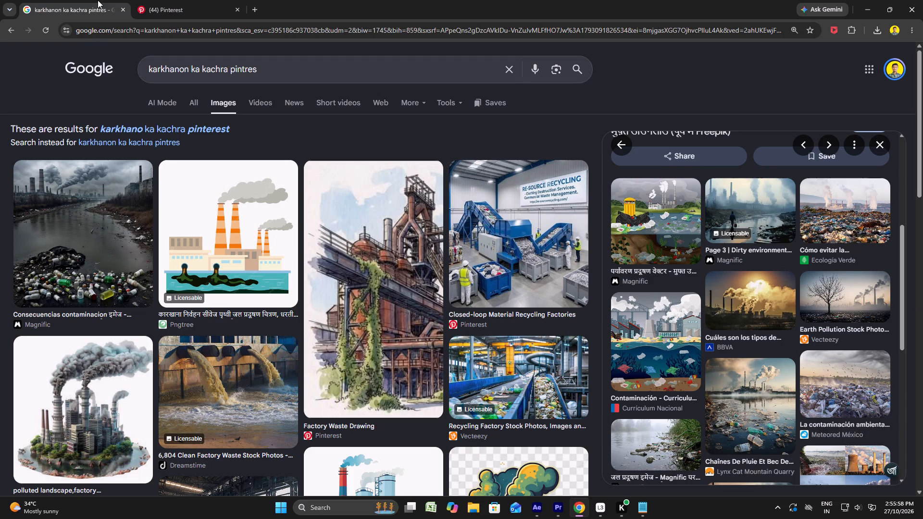
Switch to Premiere and review the delhi poloo sequence from the January–October title into the black segment after it.
click(560, 507)
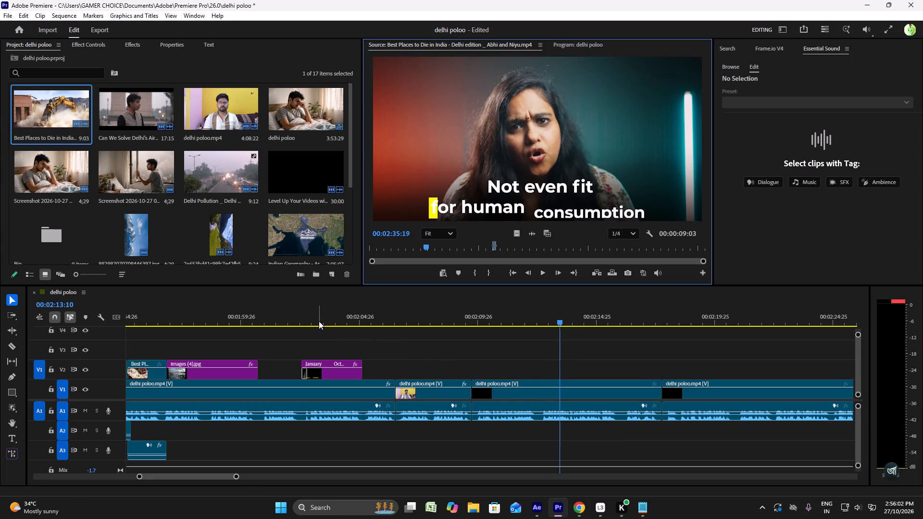
click(319, 321)
key(space)
scroll(407, 343, down, 3)
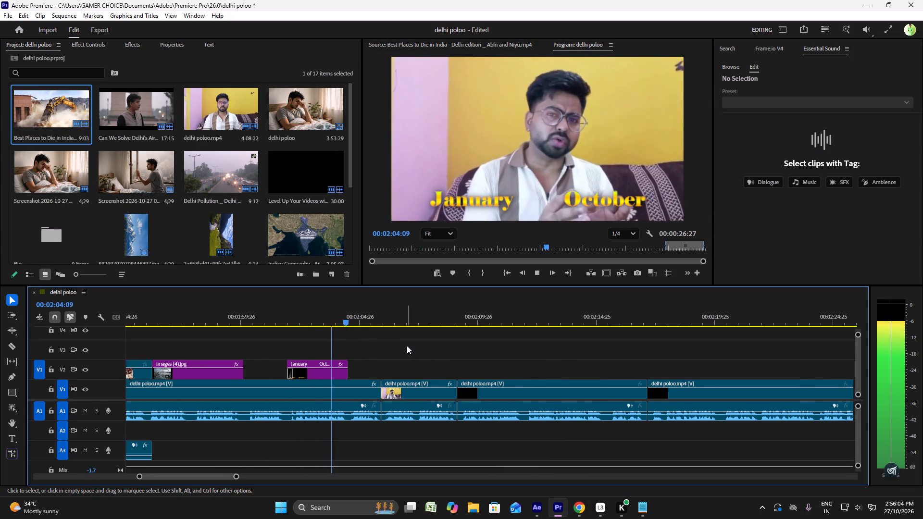
scroll(407, 346, down, 3)
click(384, 312)
key(space)
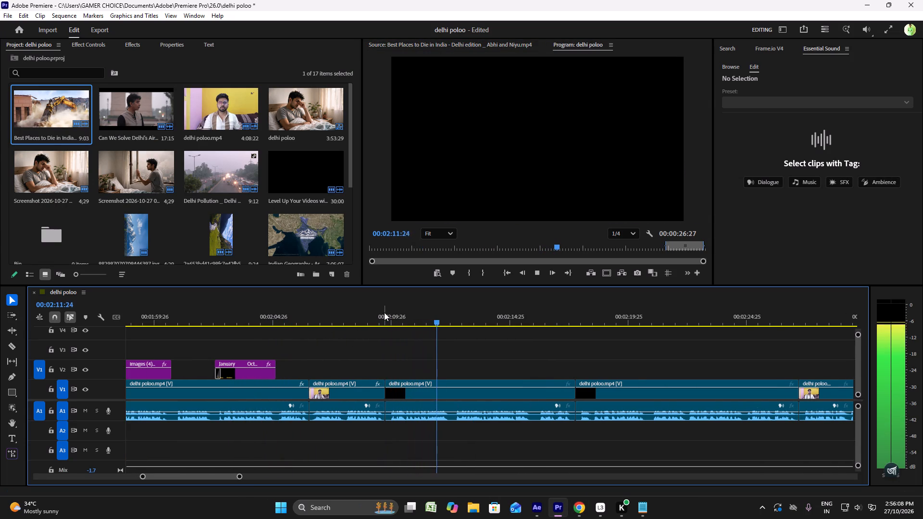
key(space)
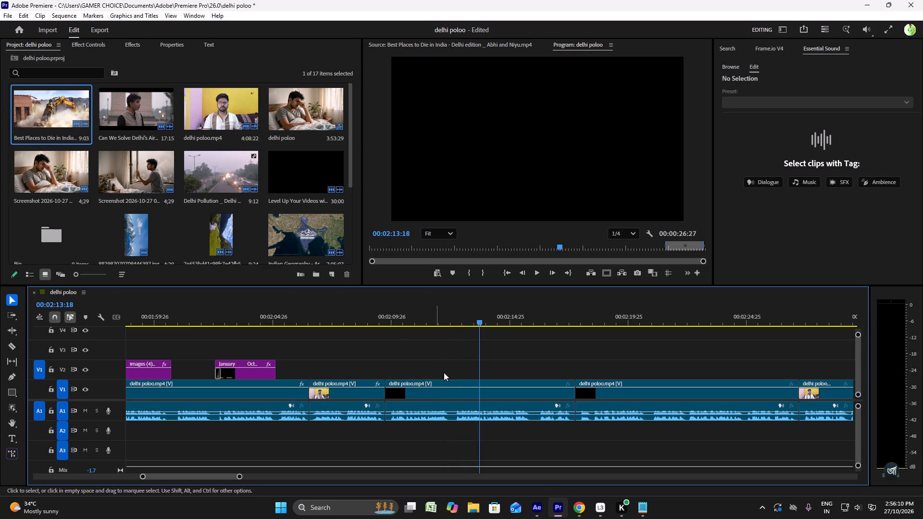
Mark the Punjab–Haryana map excerpt of the Best Places to Die in India source clip from 00:01:51:06 to 00:02:00:10.
triple_click(56, 99)
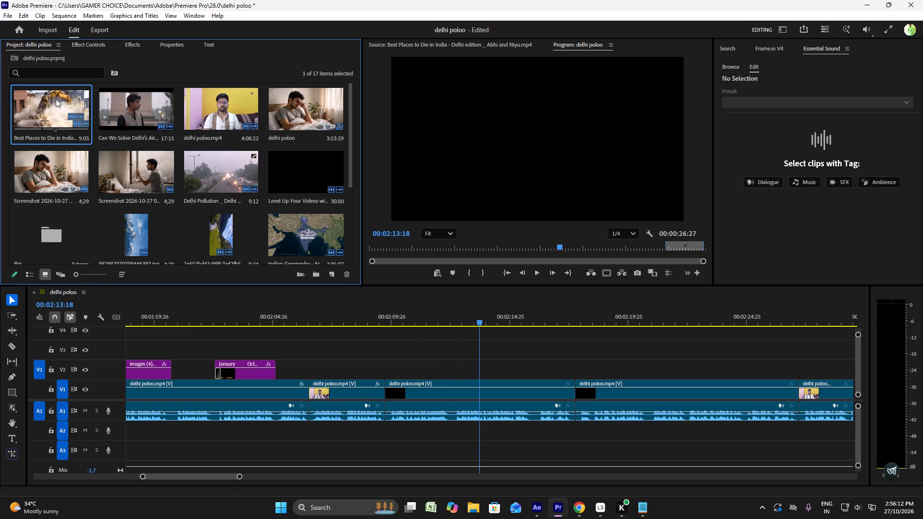
key(space)
click(420, 244)
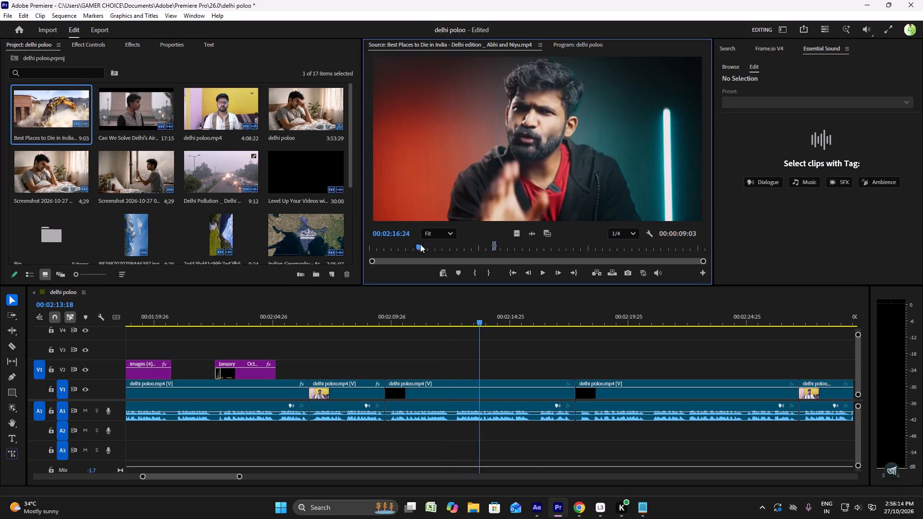
key(space)
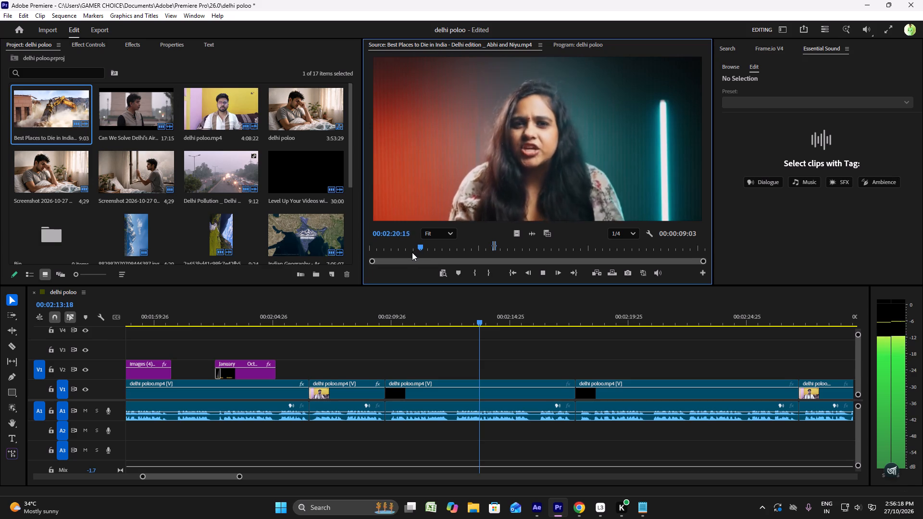
click(410, 251)
key(space)
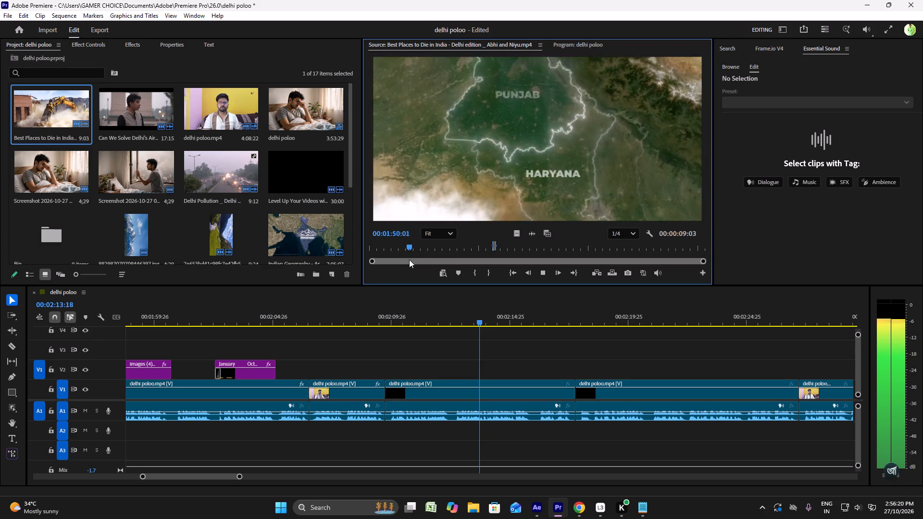
key(space)
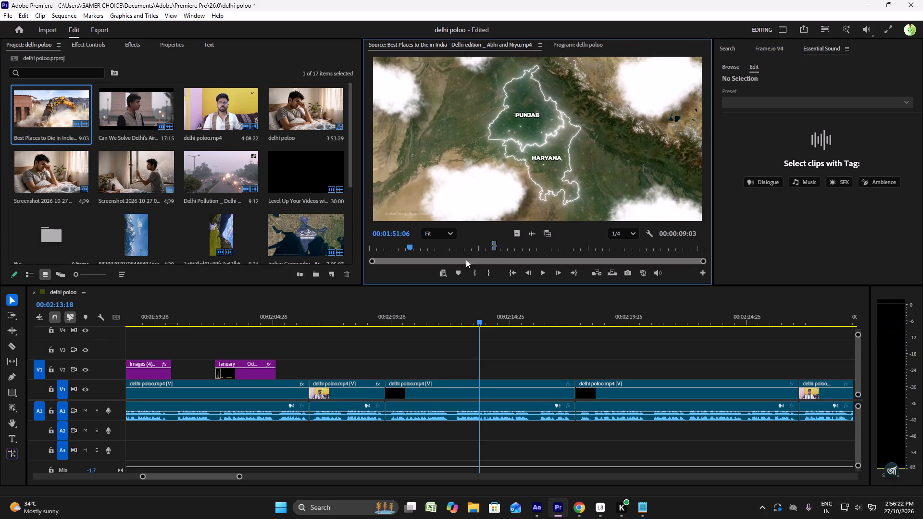
click(473, 268)
key(space)
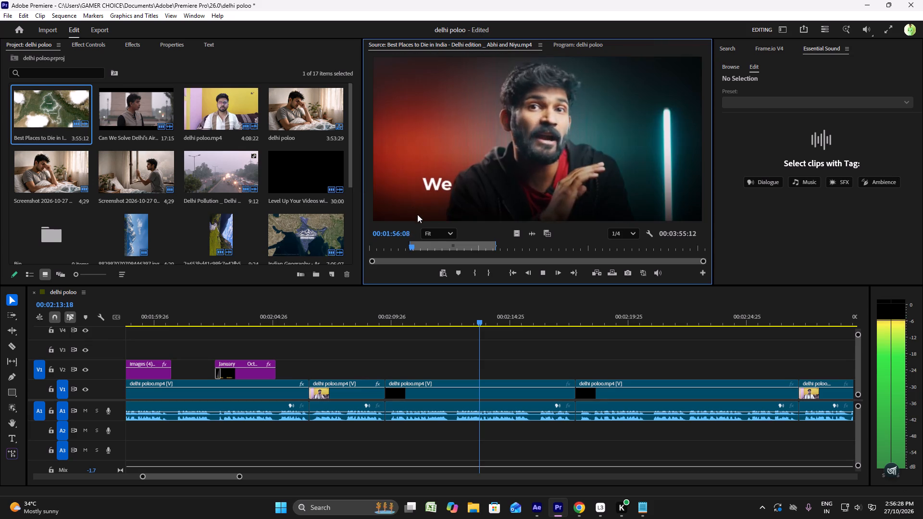
click(495, 271)
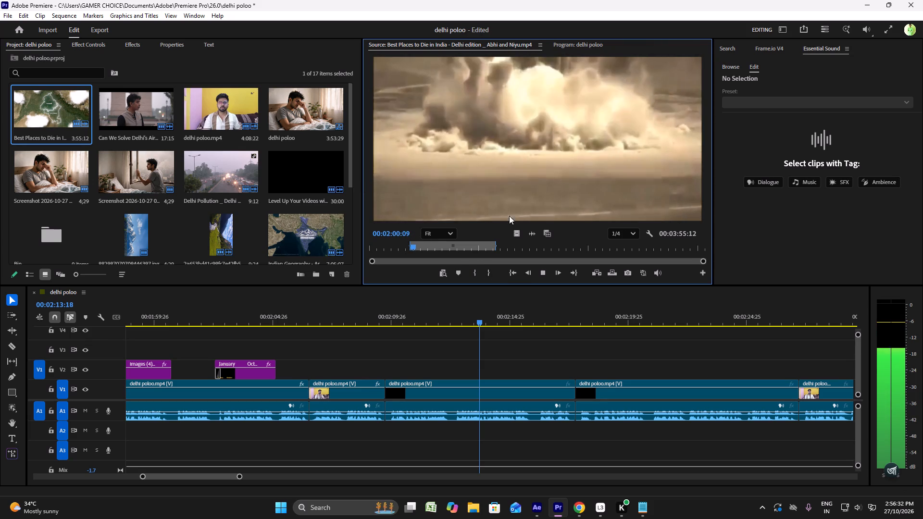
key(space)
click(488, 272)
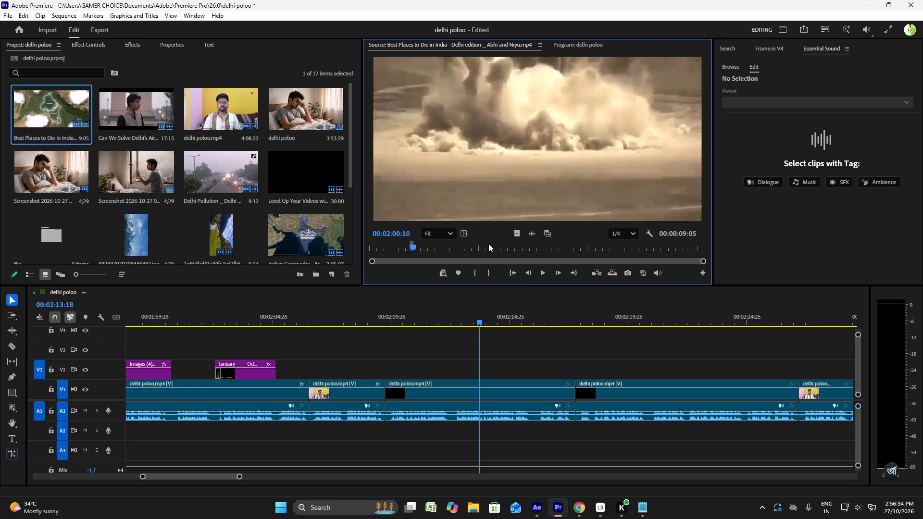
Place the marked excerpt on V3, extend its start about 4 seconds earlier, beginning at the V1 cut near 00:02:06.
drag(475, 195, 379, 346)
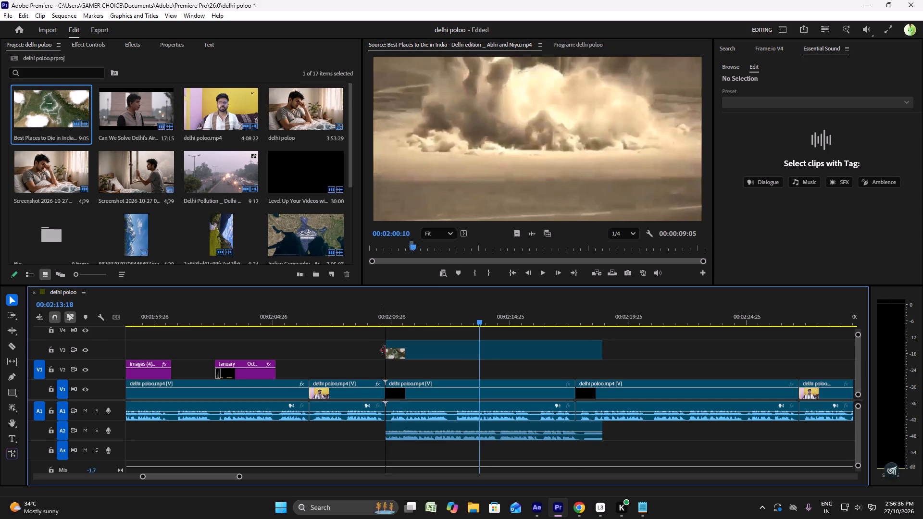
drag(425, 356, 350, 358)
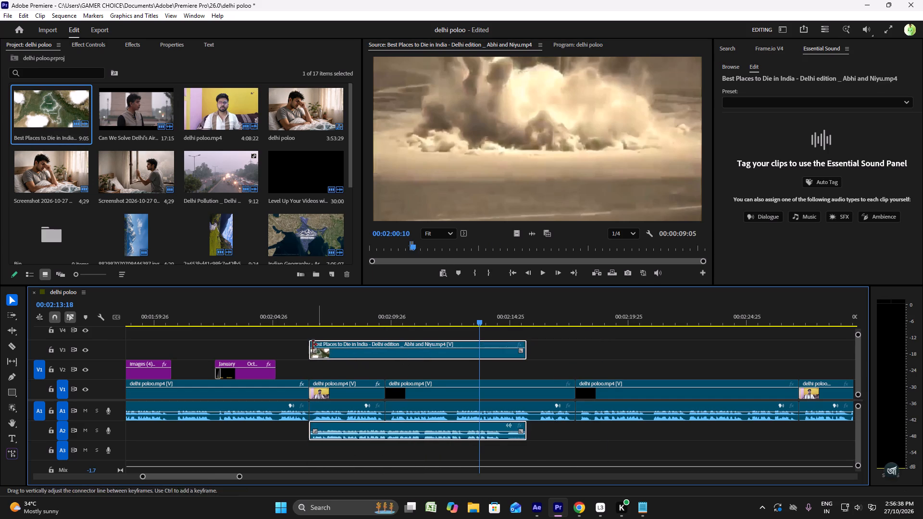
drag(308, 348, 255, 344)
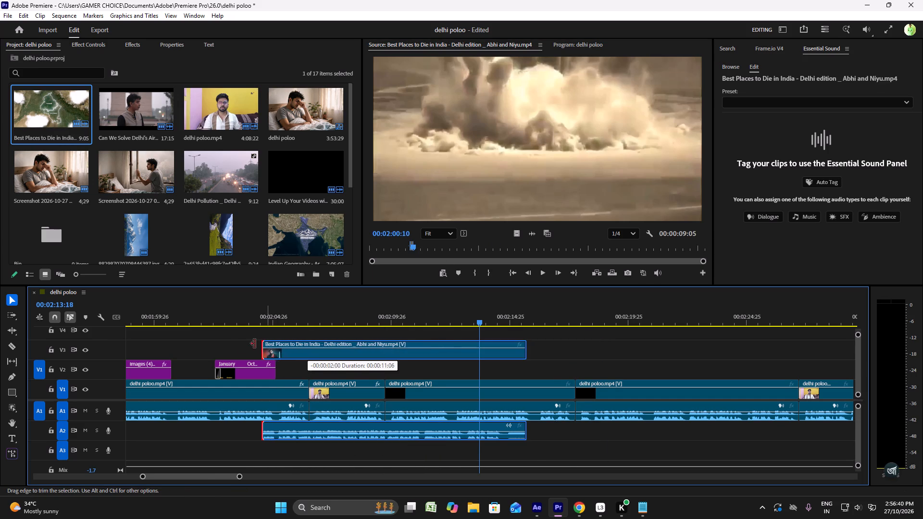
drag(255, 344, 209, 334)
drag(256, 354, 277, 356)
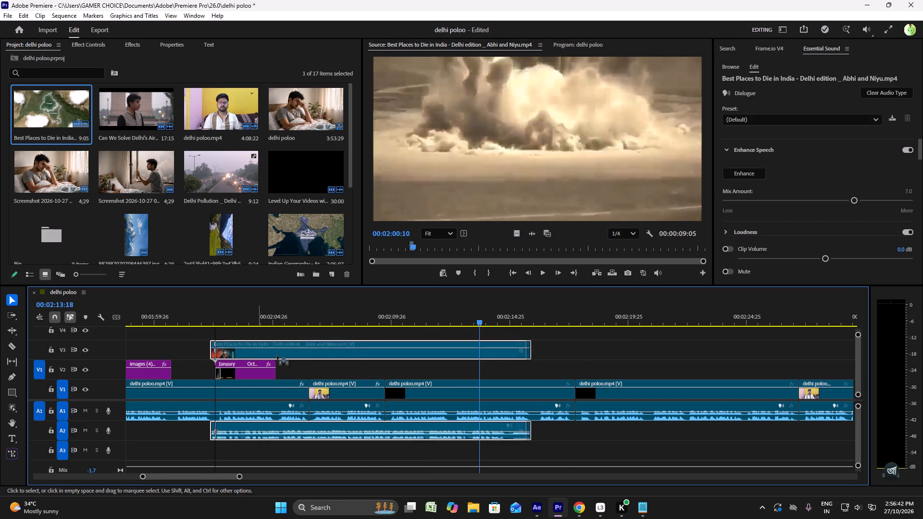
drag(277, 356, 357, 356)
Play the sequence into the placed excerpt and lower the volume of its audio on A2.
click(283, 314)
click(269, 311)
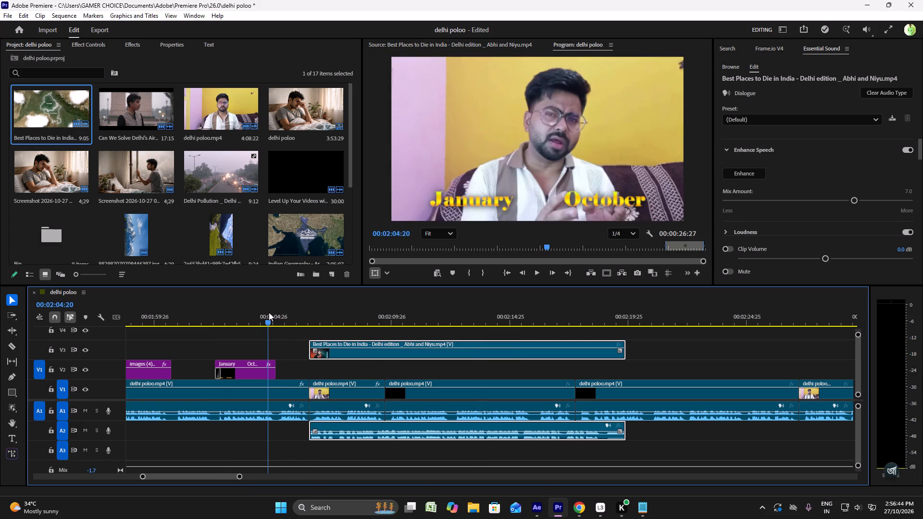
key(space)
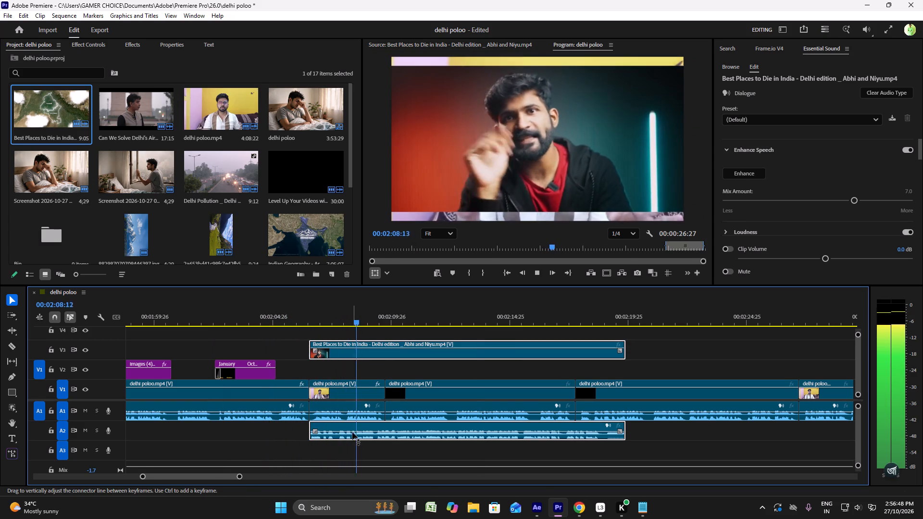
drag(352, 432, 352, 451)
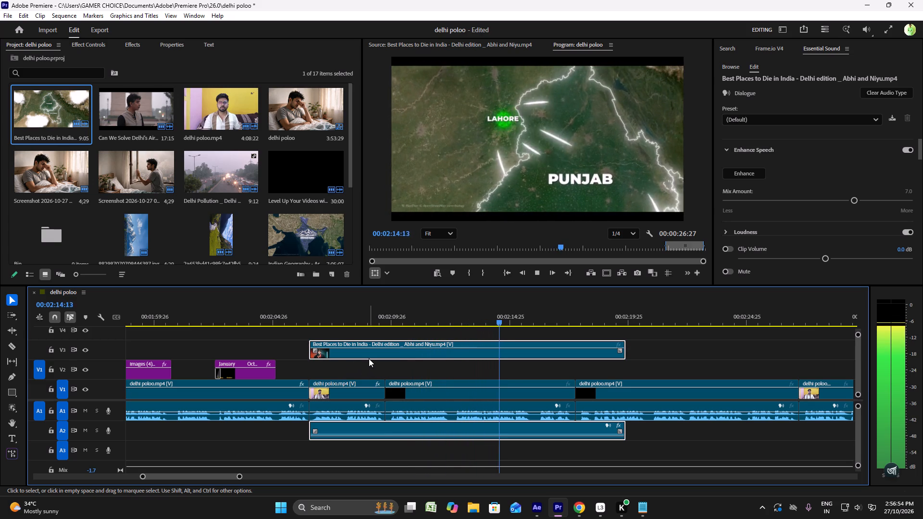
Move the excerpt from V3 down to V2, shifting it forward in time by about 6 seconds.
drag(369, 357, 497, 372)
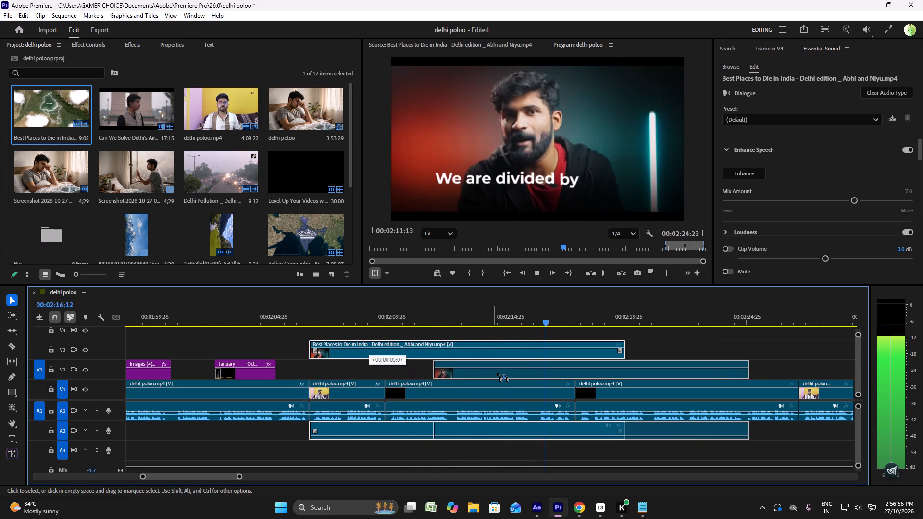
drag(497, 372, 514, 373)
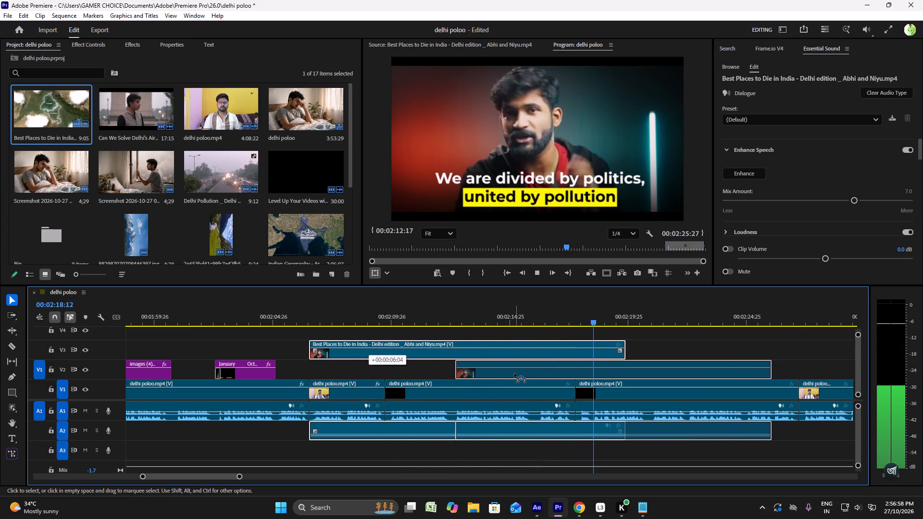
drag(514, 373, 512, 374)
Find the start of the Punjab–Haryana map in the excerpt and trim its beginning to 00:02:15:27.
click(450, 317)
key(space)
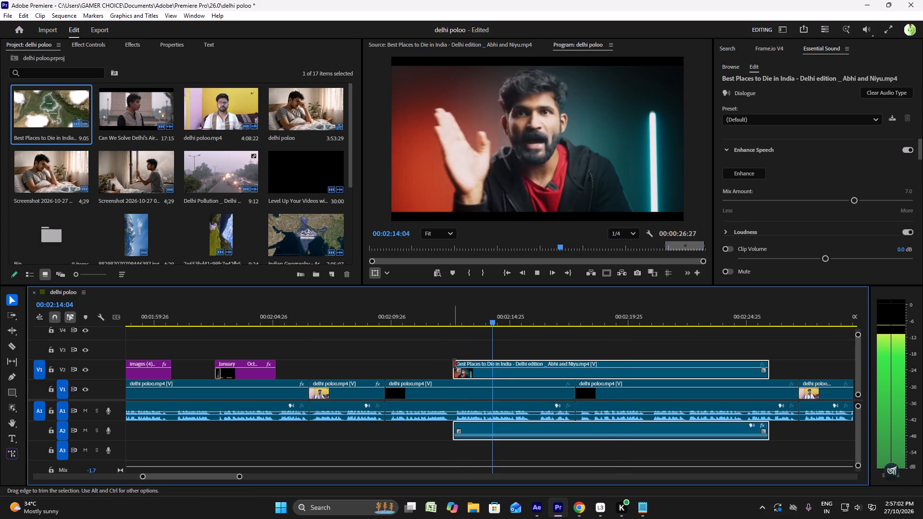
key(space)
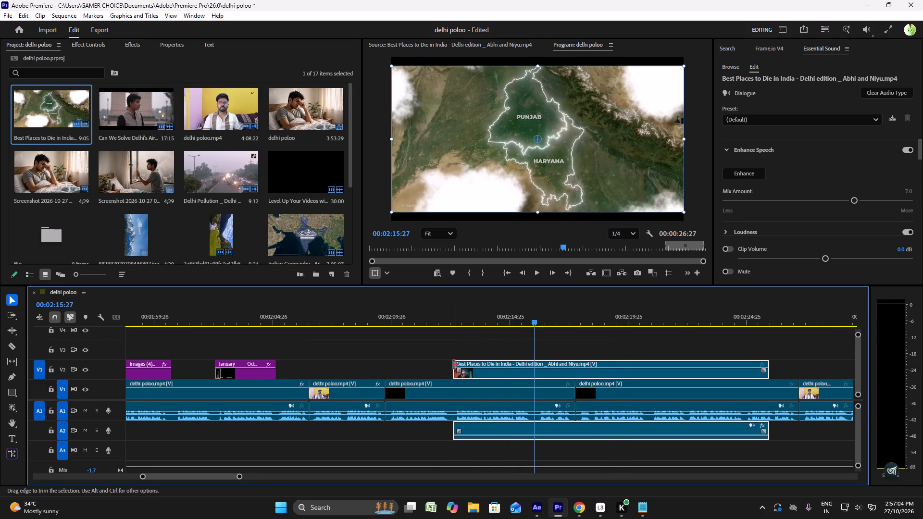
drag(453, 365, 520, 363)
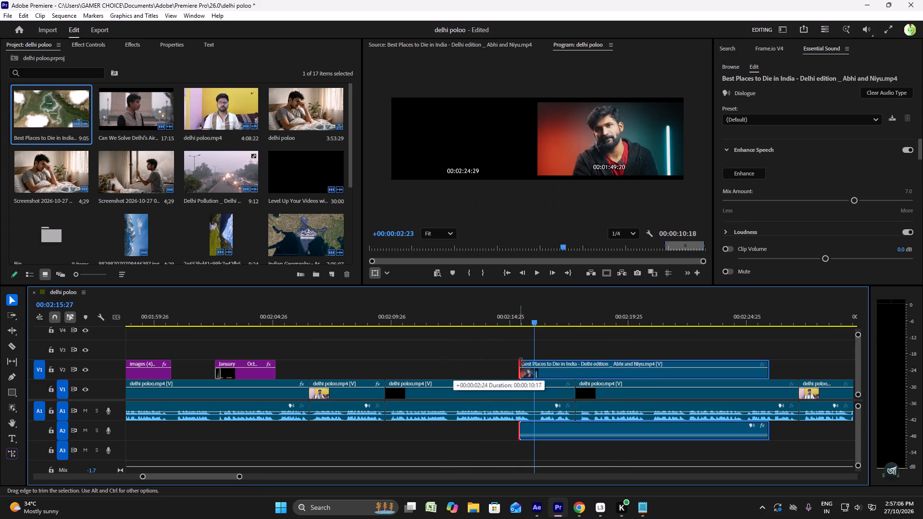
drag(520, 363, 535, 361)
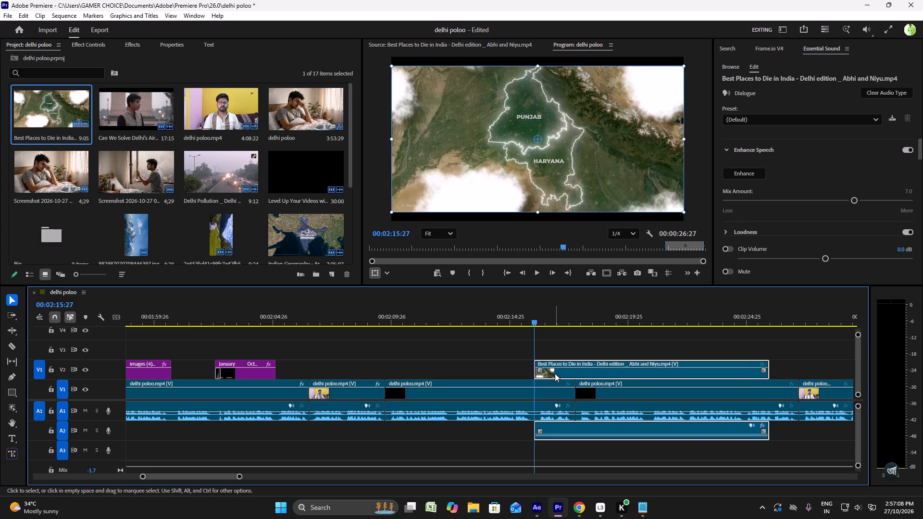
Align the trimmed map excerpt on V2 with the start of the black V1 segment near 00:02:09 and play it back.
drag(555, 373, 411, 364)
click(377, 318)
key(space)
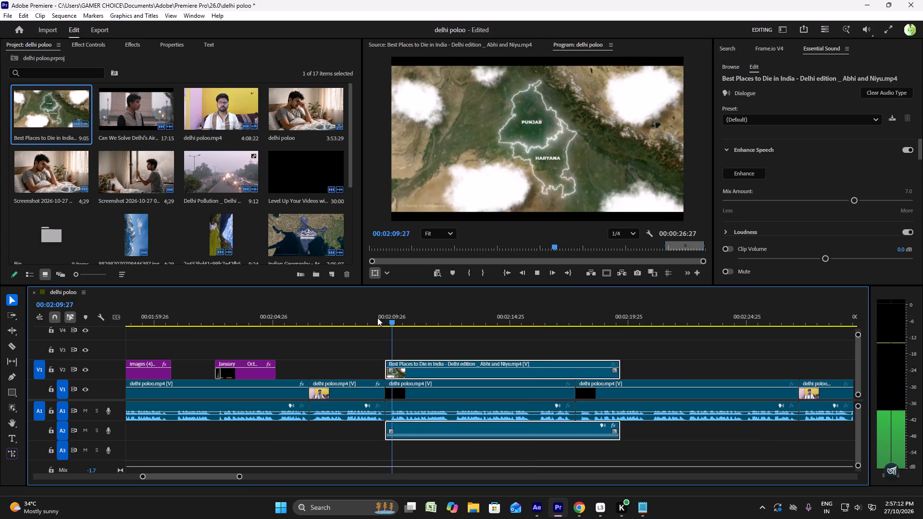
key(space)
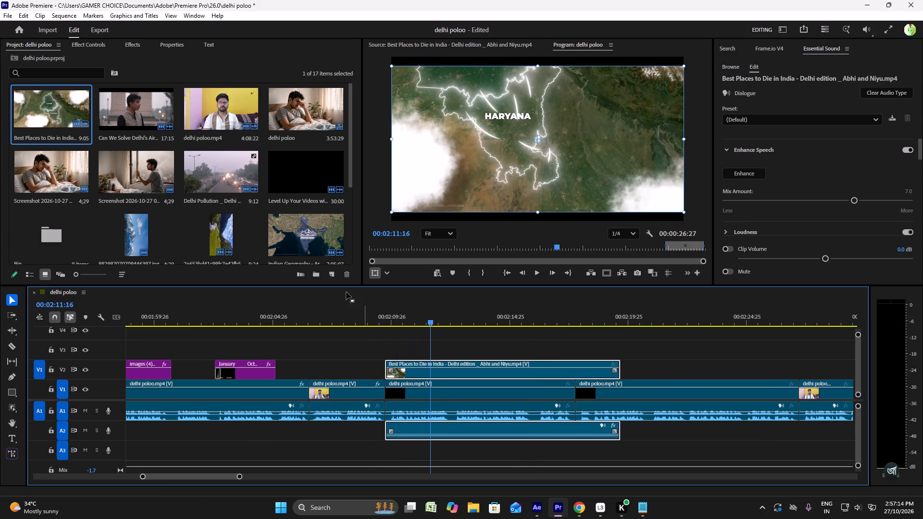
Set the map excerpt's Scale to 118 so it fills the frame.
click(101, 46)
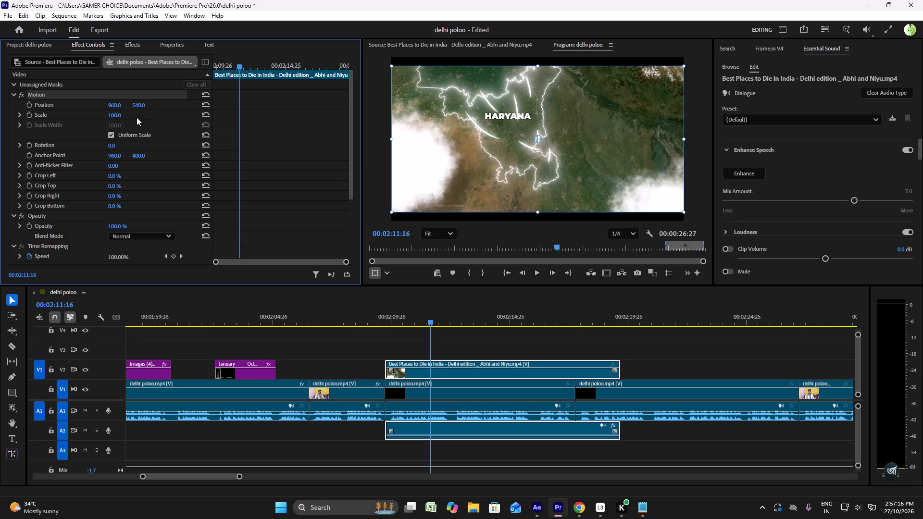
drag(129, 117, 138, 117)
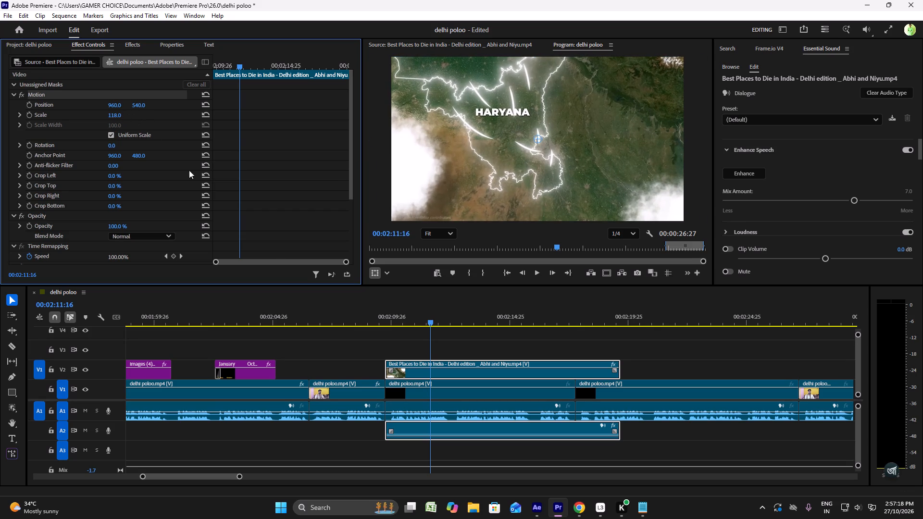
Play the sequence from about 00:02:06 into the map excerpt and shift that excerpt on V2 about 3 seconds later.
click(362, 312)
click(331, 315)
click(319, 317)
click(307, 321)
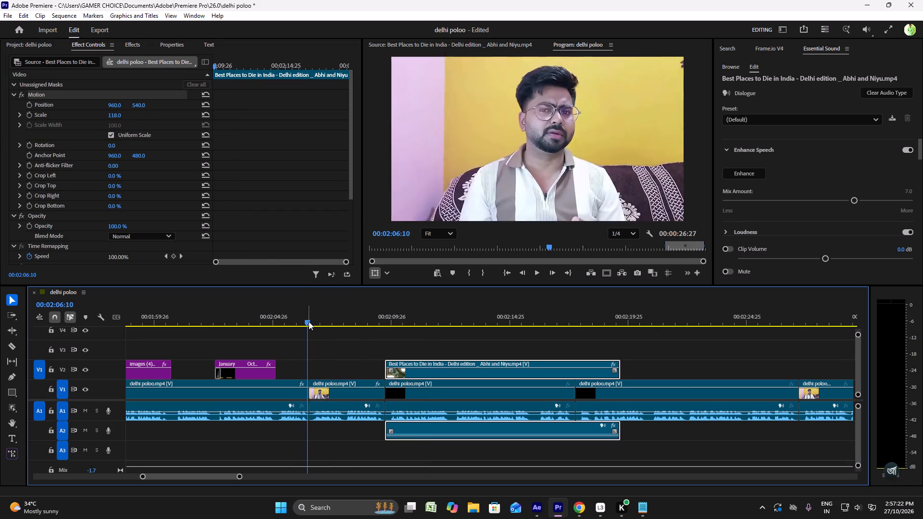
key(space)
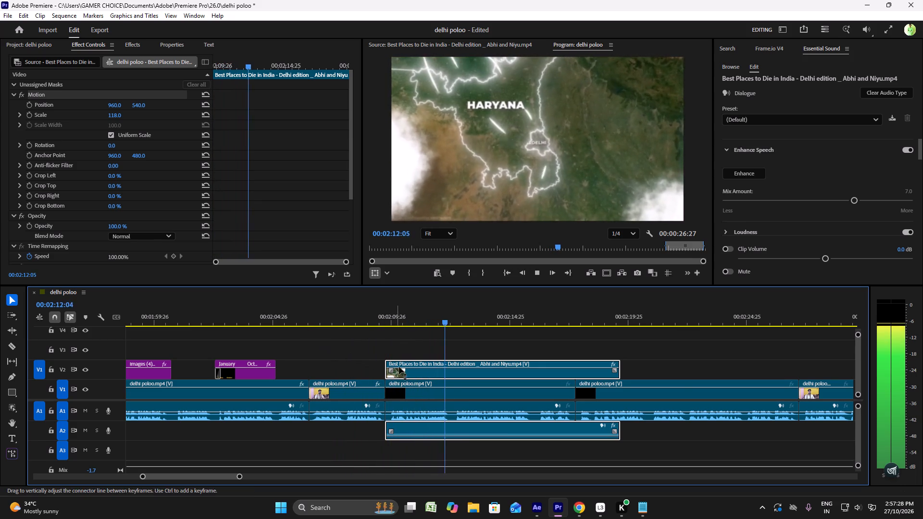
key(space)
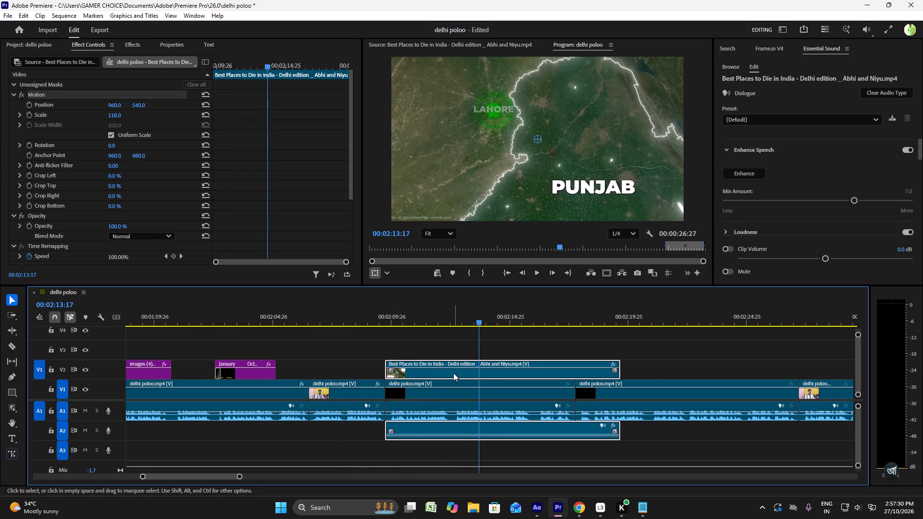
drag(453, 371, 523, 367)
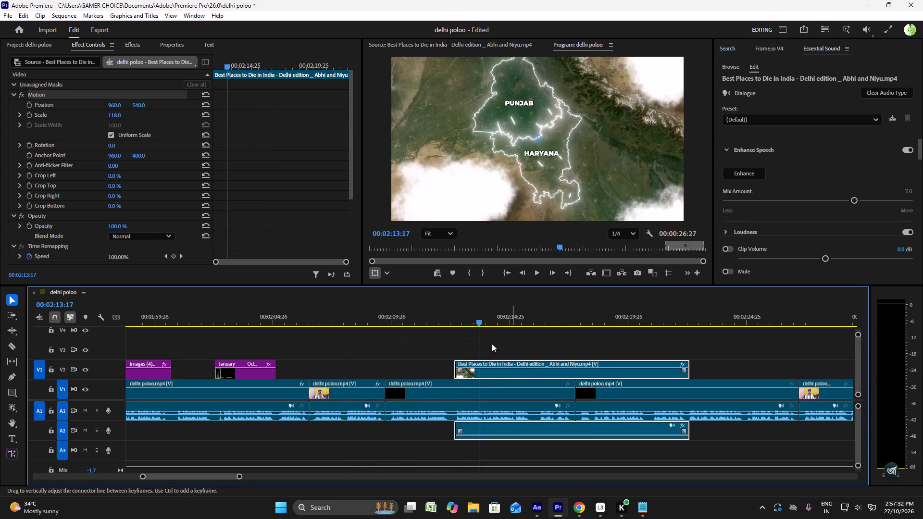
Review the map excerpt, trim its end before the Lahore part to a duration of 00:00:03:13, and play it back.
click(449, 310)
key(space)
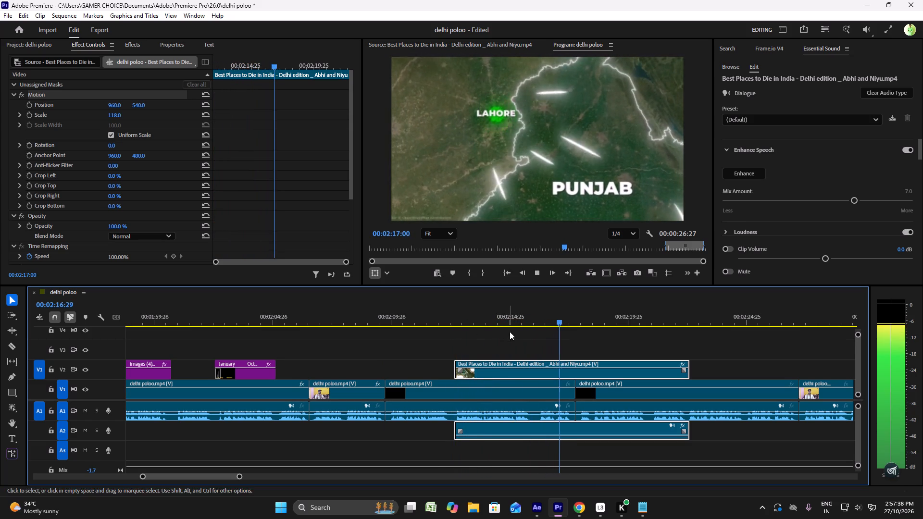
key(space)
drag(518, 317, 535, 321)
key(space)
key(space)
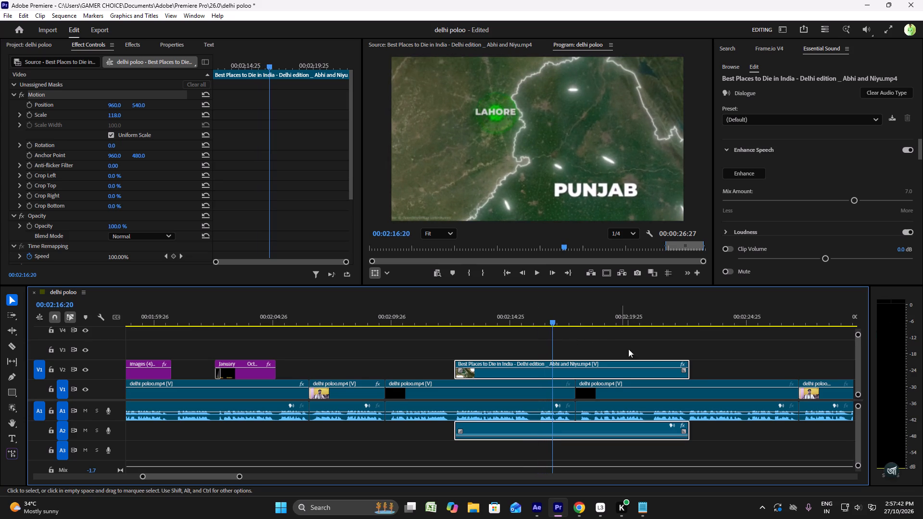
drag(696, 367, 586, 362)
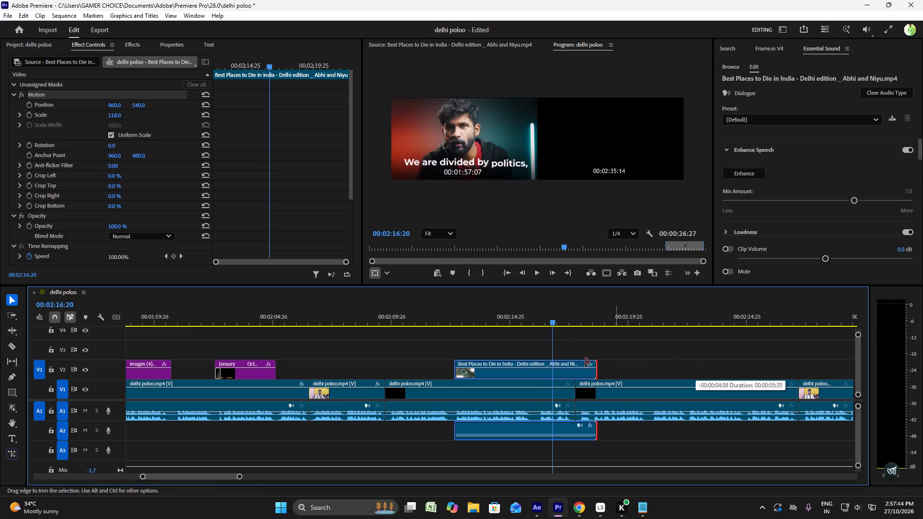
drag(586, 362, 542, 359)
click(514, 318)
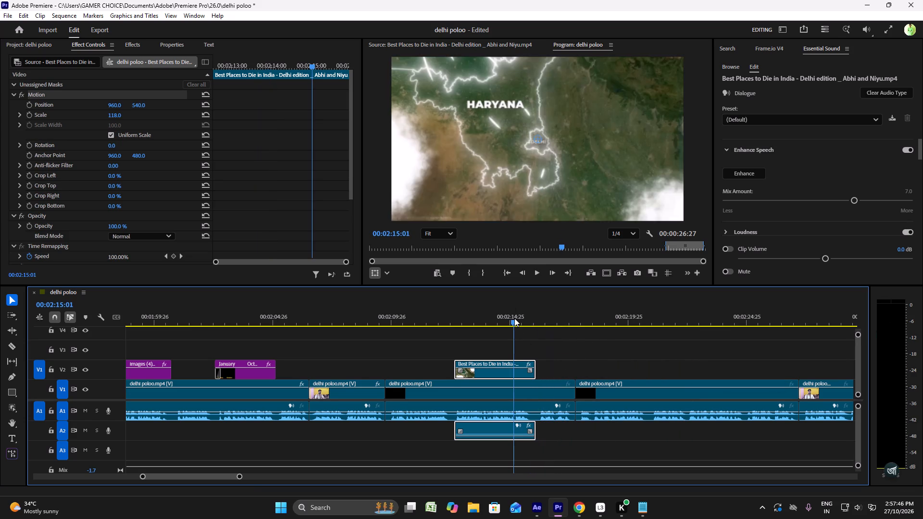
key(space)
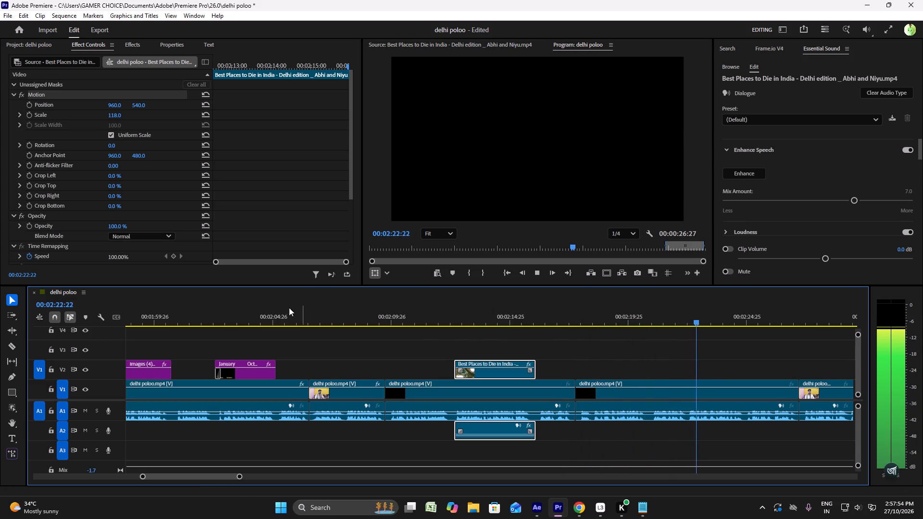
Play from about 00:02:09 and slow the trimmed map excerpt to about 45% speed by lengthening its duration.
click(375, 320)
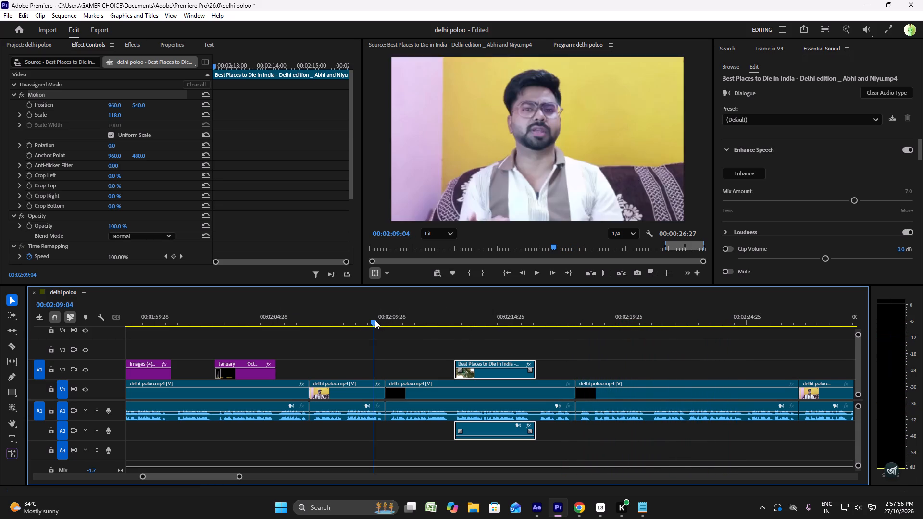
key(space)
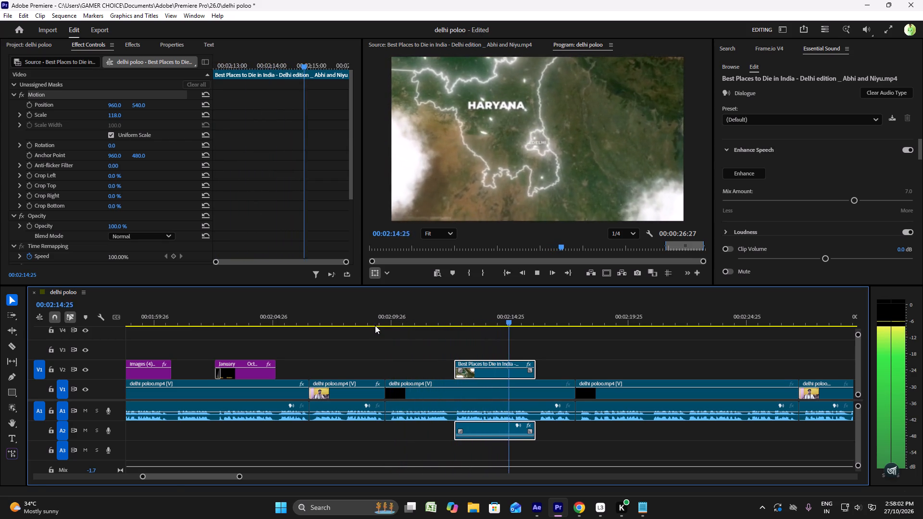
key(space)
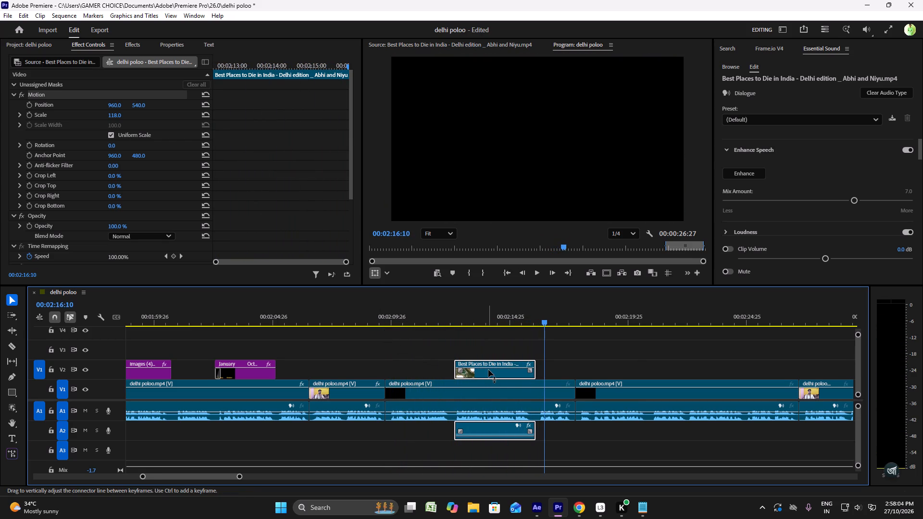
right_click(488, 370)
click(528, 288)
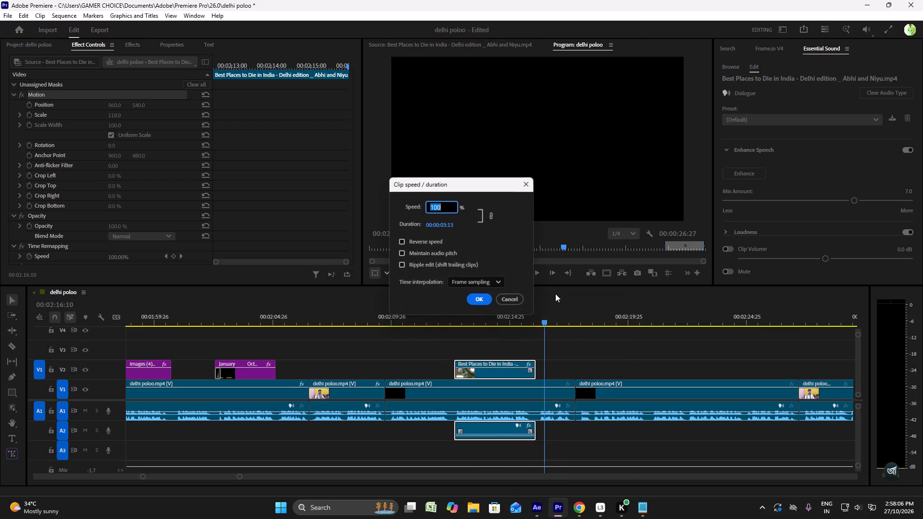
drag(453, 227, 521, 234)
click(488, 295)
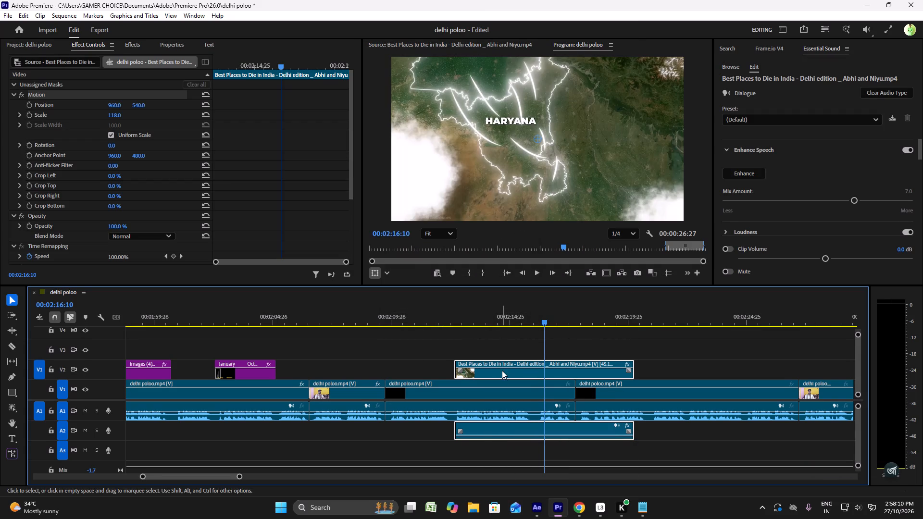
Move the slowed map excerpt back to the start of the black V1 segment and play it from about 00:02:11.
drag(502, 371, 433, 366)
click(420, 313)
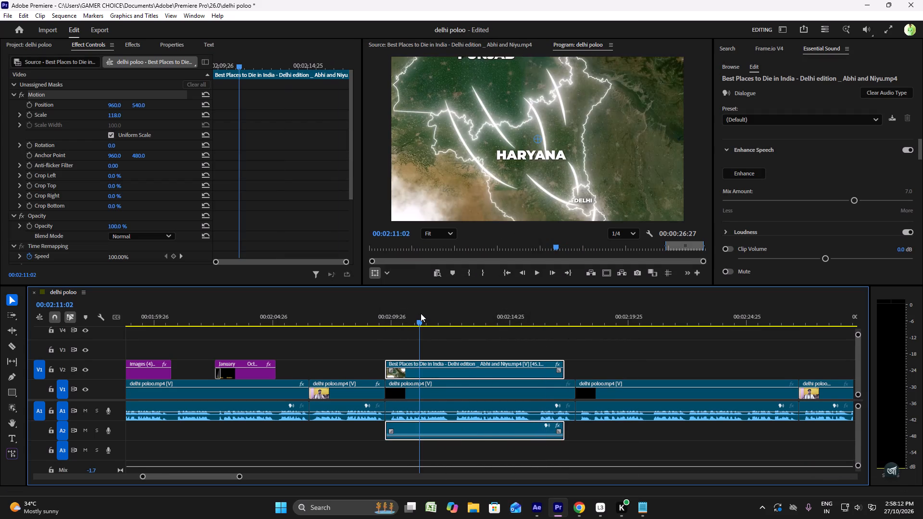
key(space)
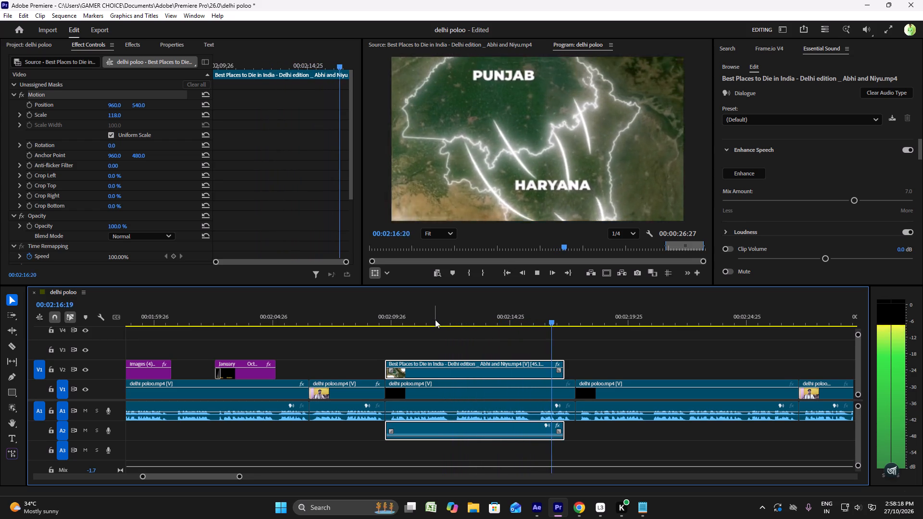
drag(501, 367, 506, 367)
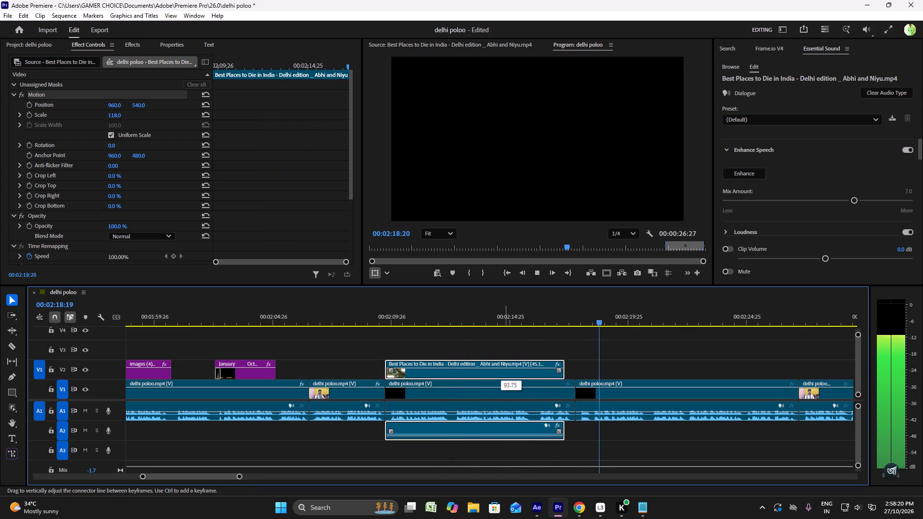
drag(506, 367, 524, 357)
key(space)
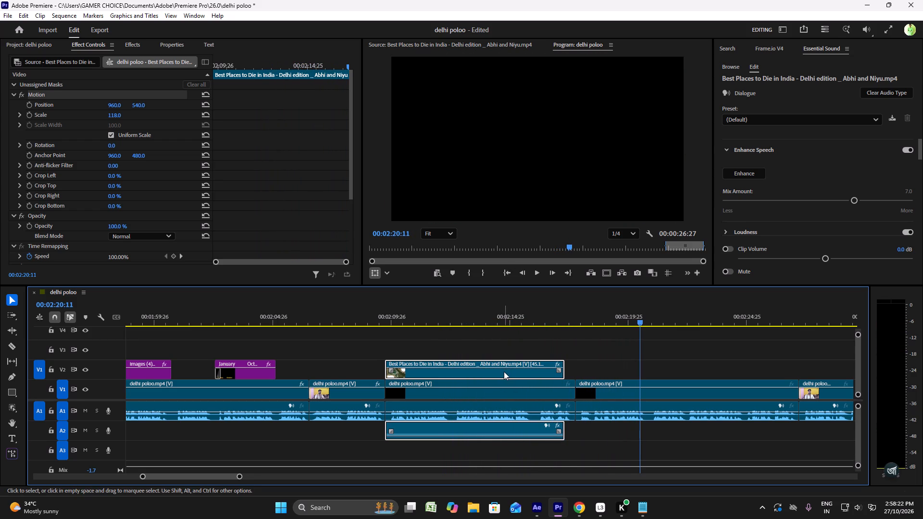
Shift the slowed map excerpt on V2 later so it starts near 00:02:12, and play the gap before it.
drag(502, 374, 572, 375)
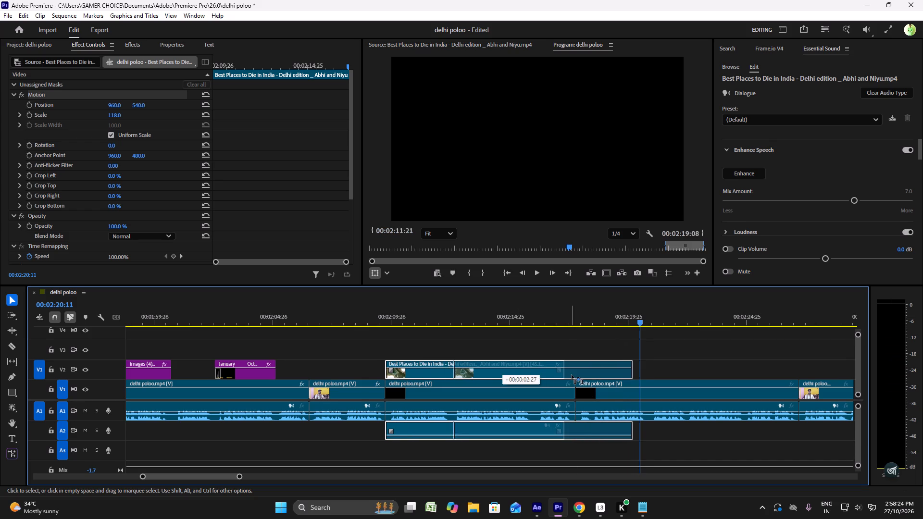
drag(572, 375, 567, 376)
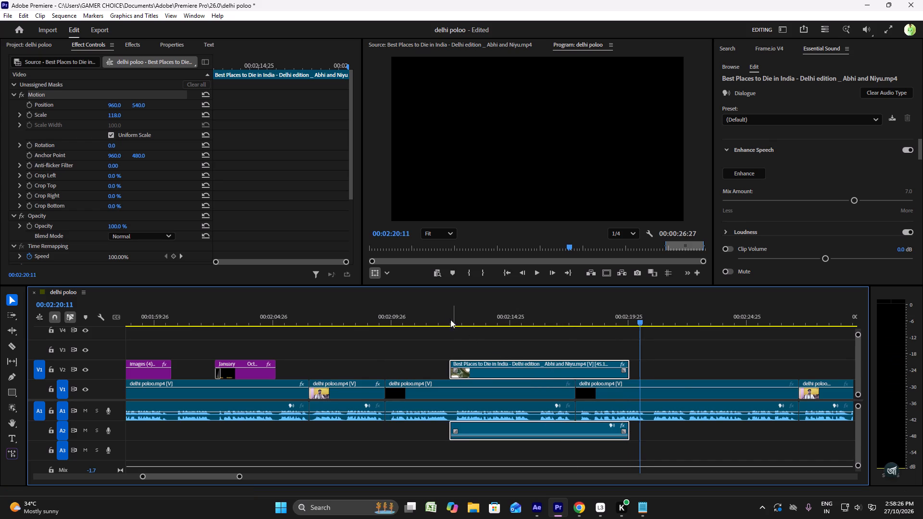
click(443, 316)
click(389, 316)
click(383, 317)
key(space)
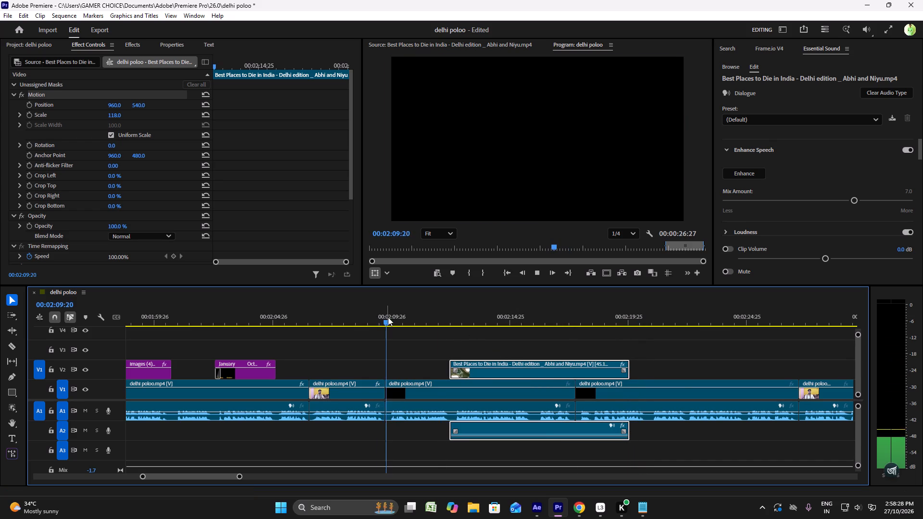
key(space)
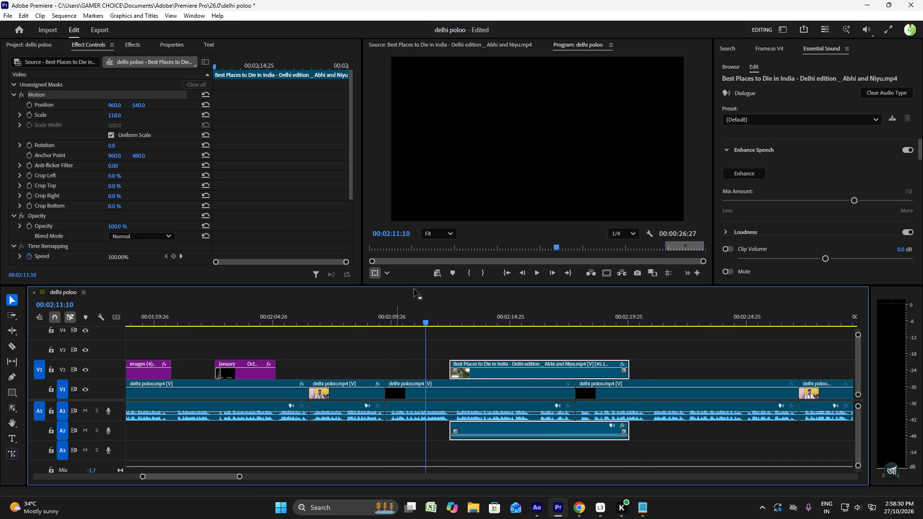
Review the Best Places to Die in India source for crop-burning footage and mark a new In point near 00:01:35.
click(28, 45)
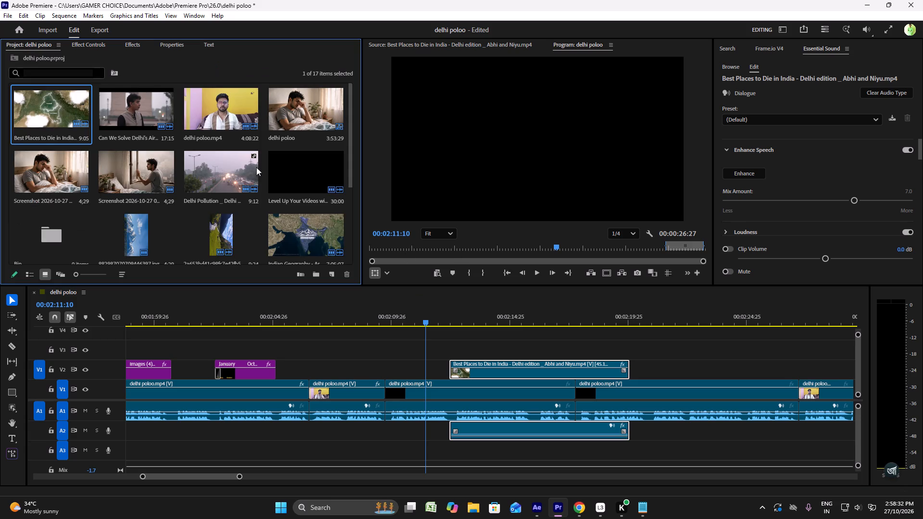
triple_click(41, 95)
click(397, 247)
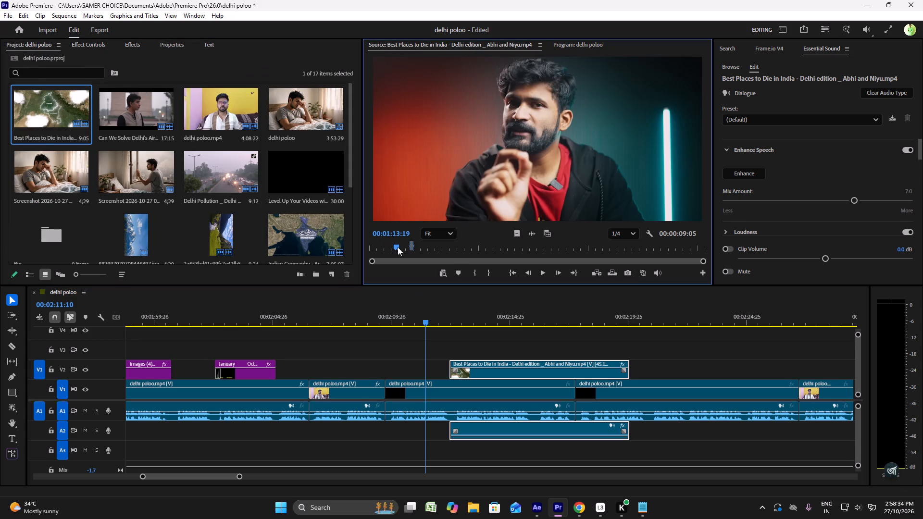
drag(398, 247, 386, 245)
key(space)
click(365, 246)
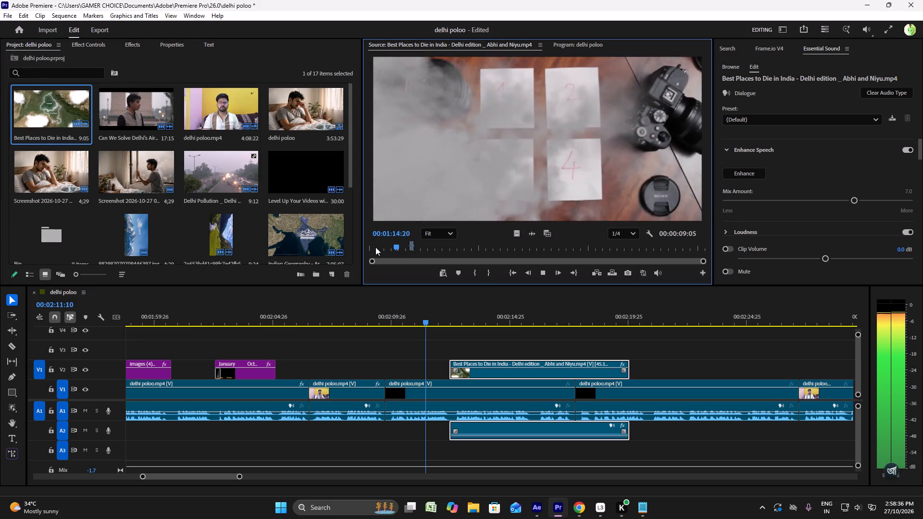
click(376, 247)
key(space)
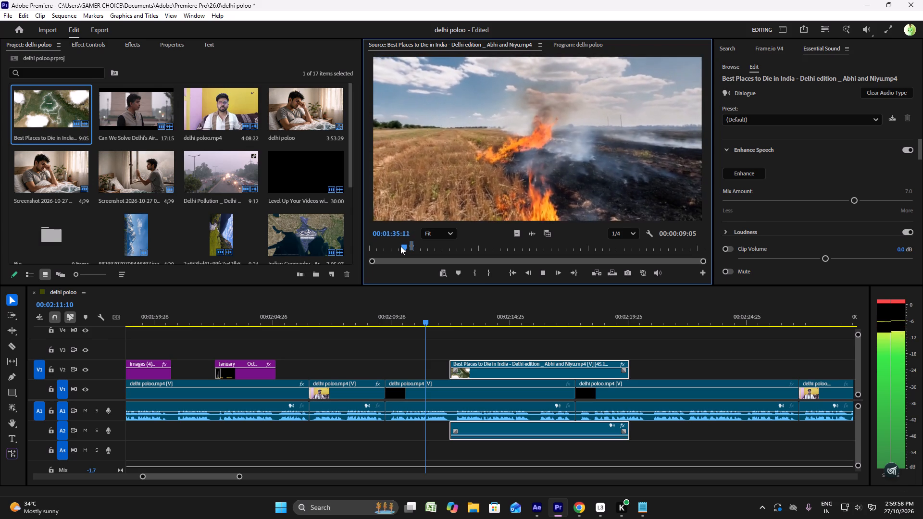
click(471, 274)
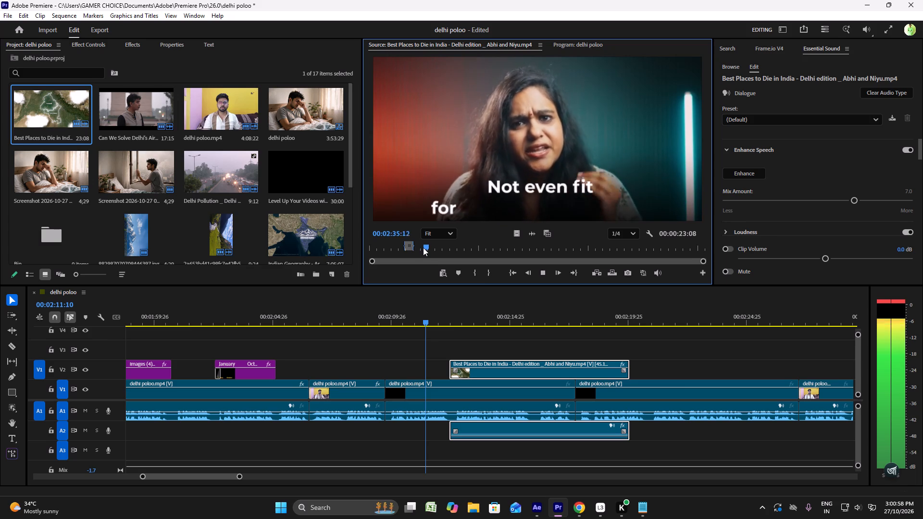
Place the newly marked source excerpt on V4 with its audio on A3, starting at about 00:02:09.
key(space)
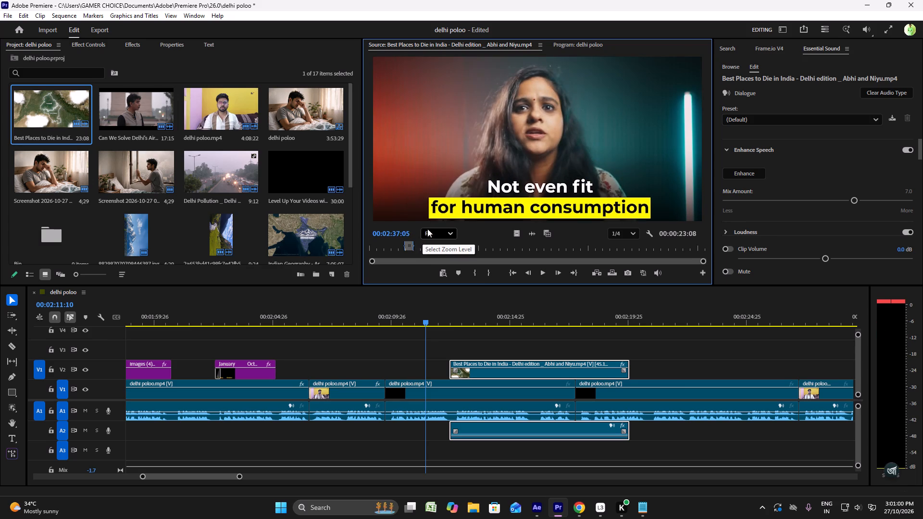
drag(449, 180, 367, 341)
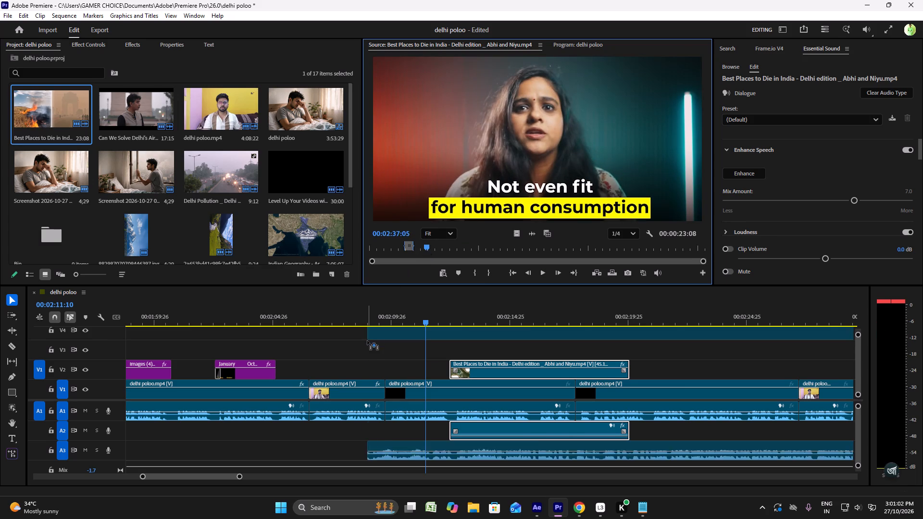
drag(367, 341, 367, 340)
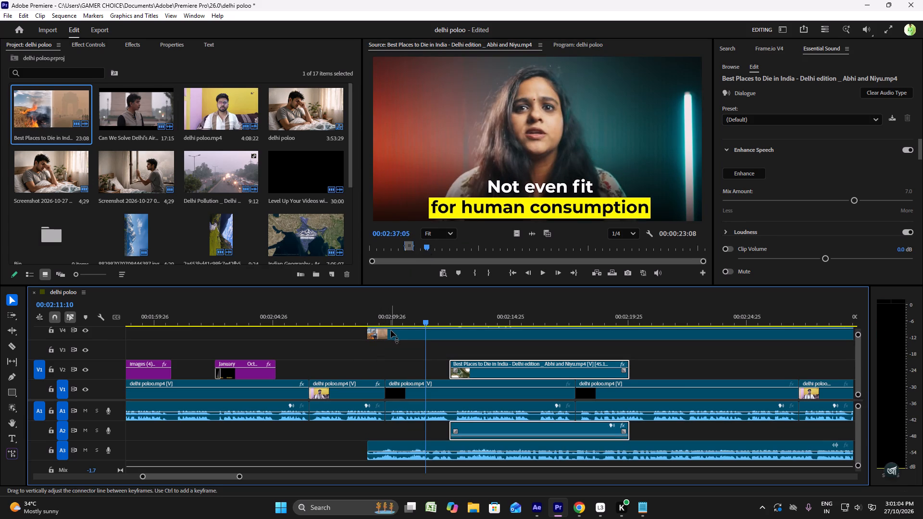
Examine the new V4 excerpt between about 00:02:09 and 00:02:16 and play it against the narration.
click(394, 321)
click(441, 310)
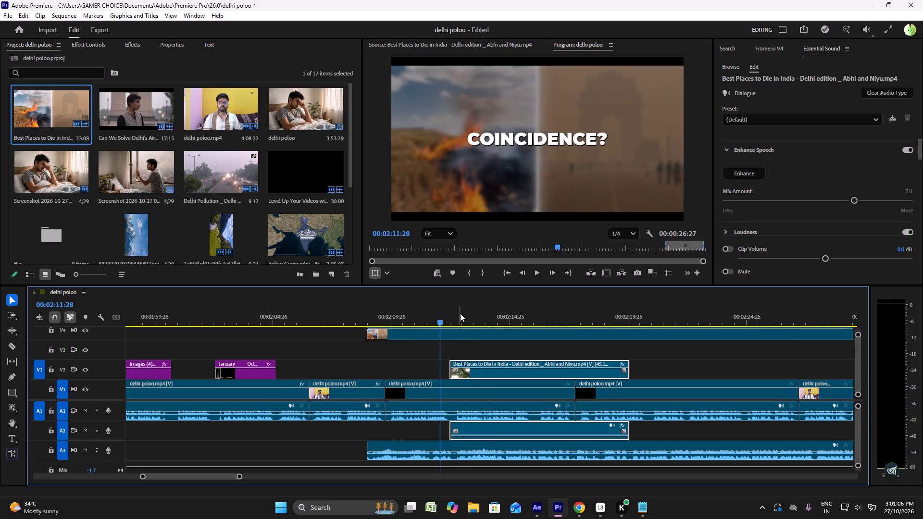
click(460, 313)
click(485, 317)
click(508, 316)
click(529, 317)
click(536, 317)
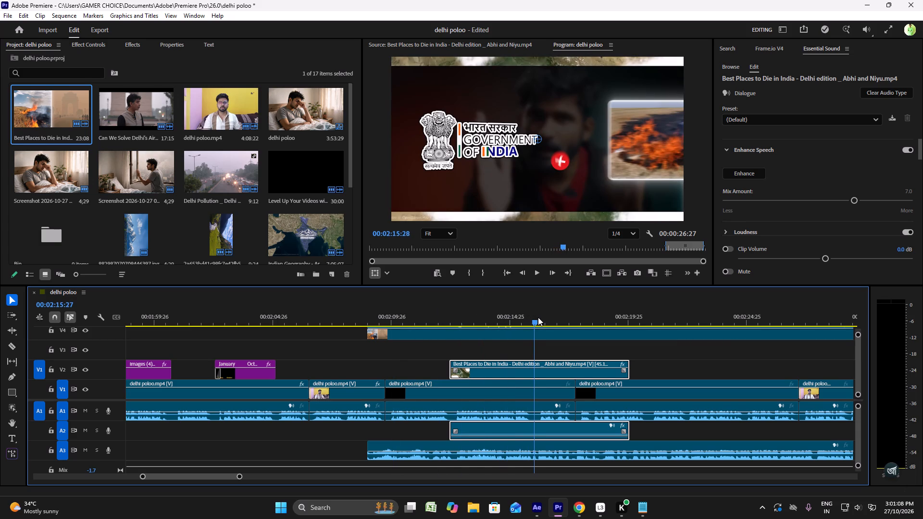
click(515, 317)
click(427, 307)
click(365, 308)
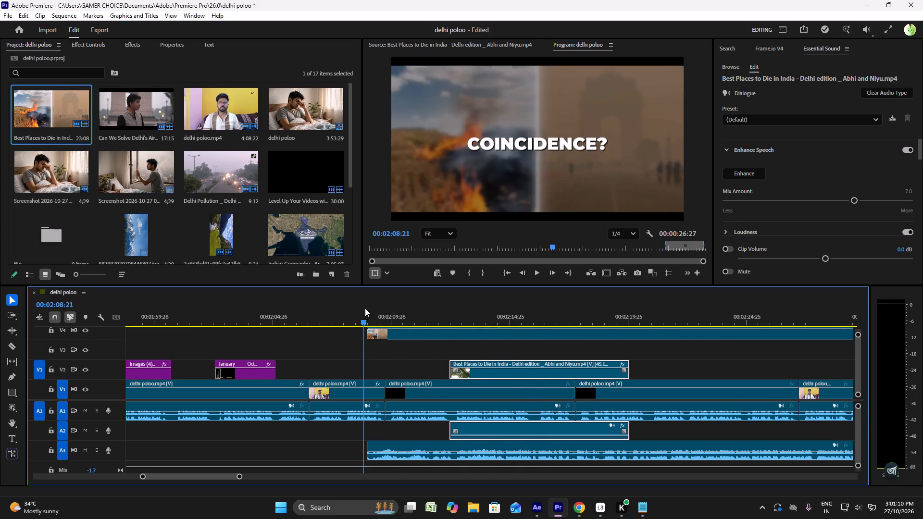
key(space)
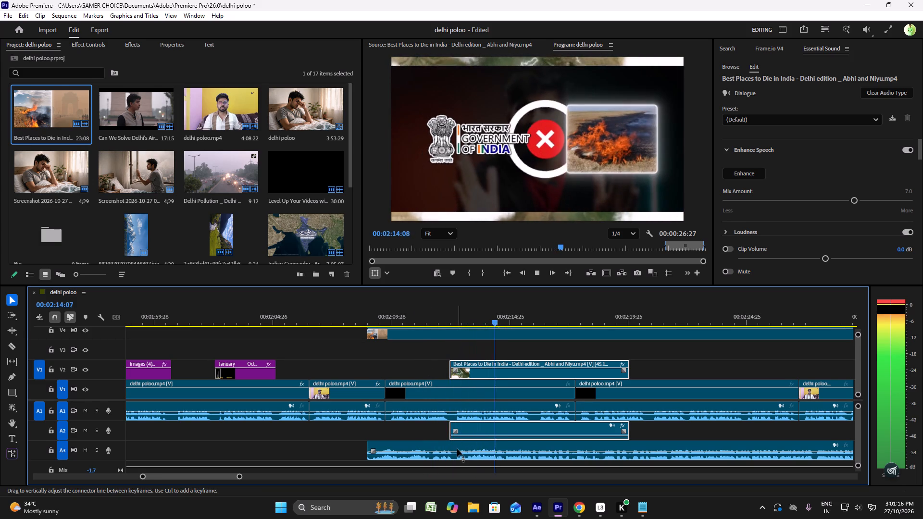
Lower the volume of the new excerpt's audio on A3.
drag(457, 450, 458, 480)
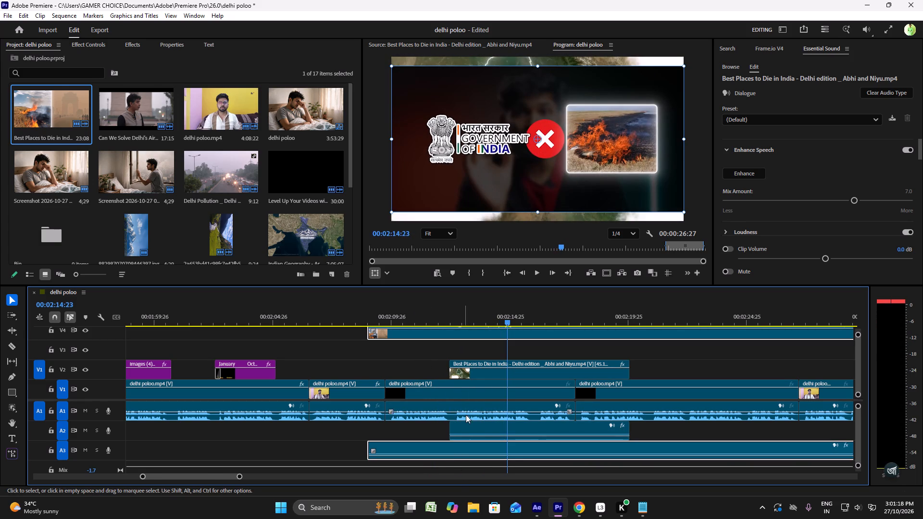
Move the V4 excerpt with its A3 audio later so it starts at about 00:02:16.
key(space)
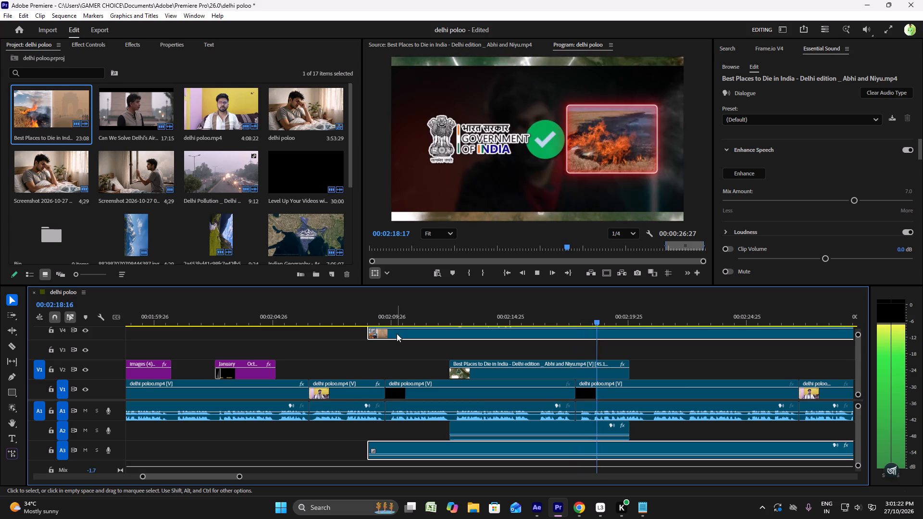
drag(397, 334, 443, 335)
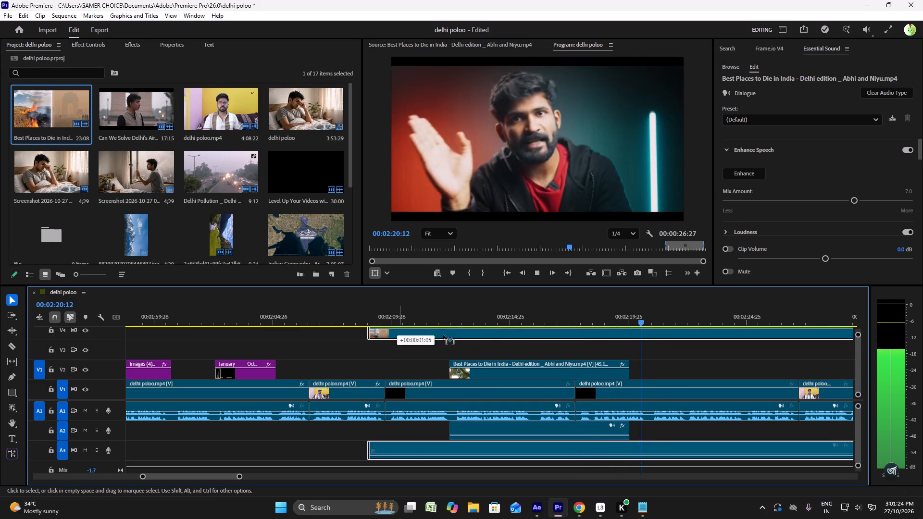
drag(443, 335, 574, 340)
key(space)
Extend the start of the V4 excerpt and its A3 audio back to about 00:02:04.
drag(543, 330, 536, 331)
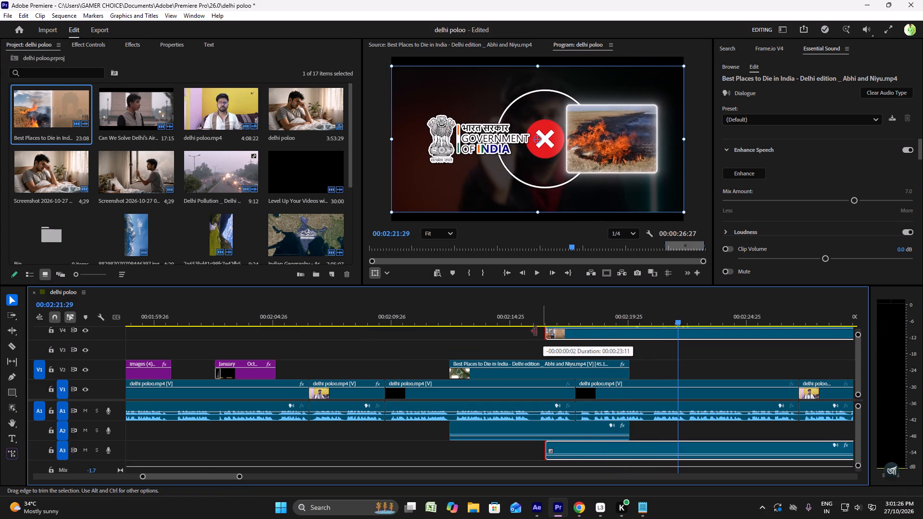
drag(536, 331, 360, 323)
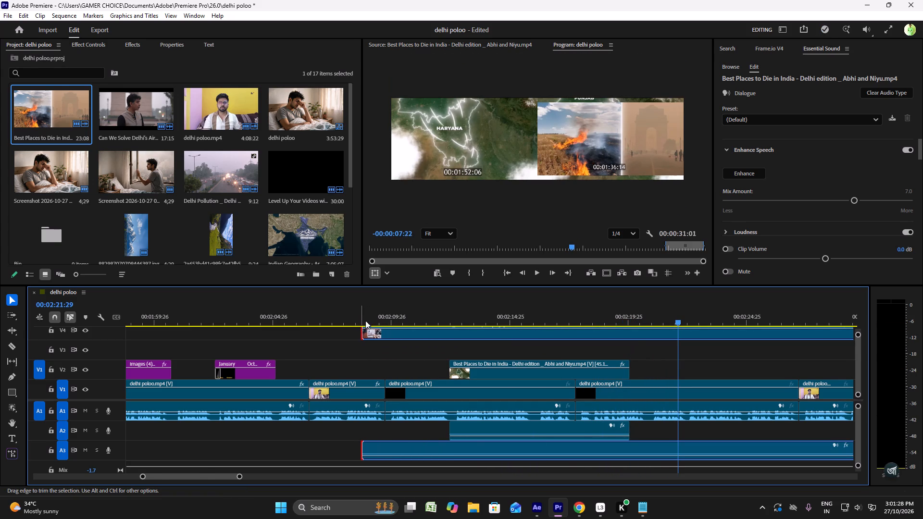
click(373, 317)
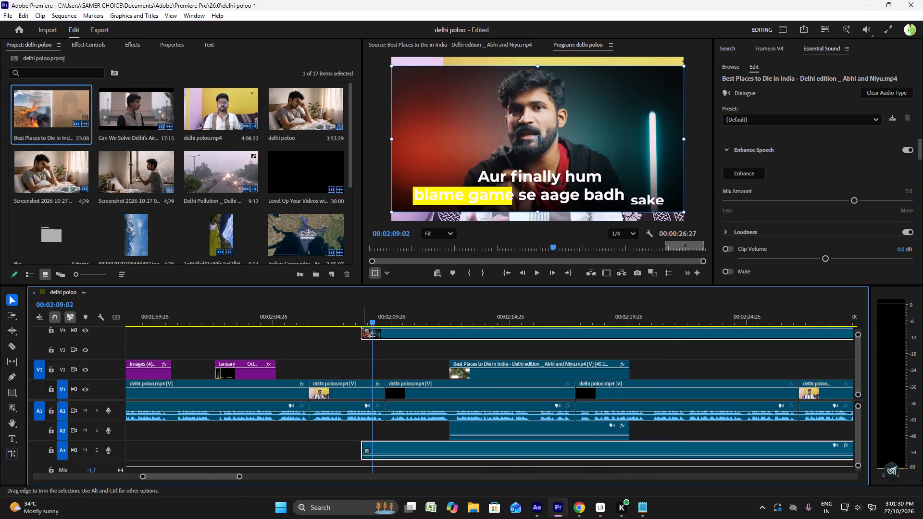
drag(362, 334, 252, 328)
Examine the extended V4 excerpt between about 00:02:05 and 00:02:13 for the start of the stubble-burning footage.
click(279, 318)
click(279, 316)
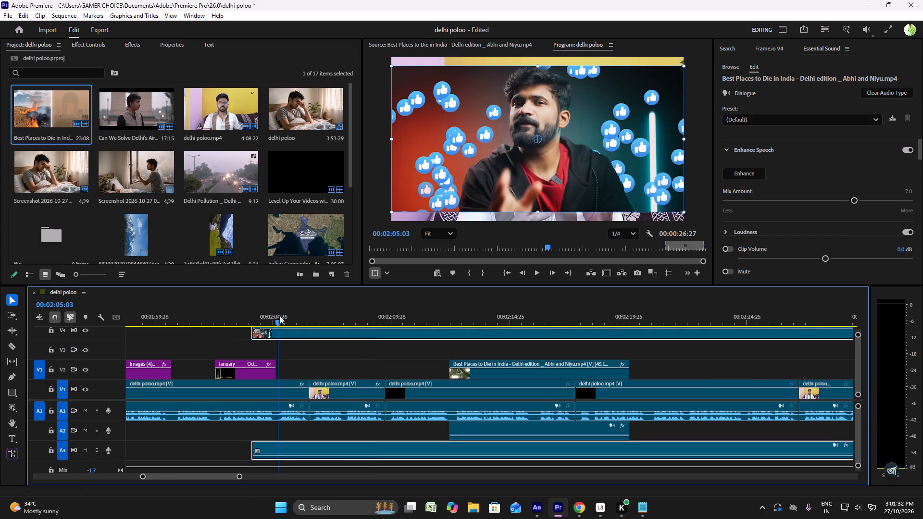
click(305, 318)
click(320, 319)
click(337, 319)
click(353, 319)
click(361, 319)
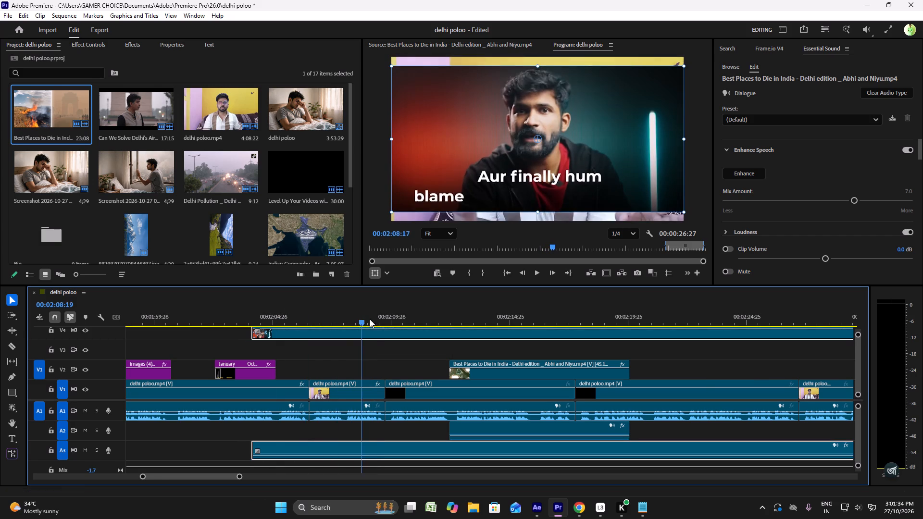
click(376, 319)
click(389, 320)
click(404, 320)
click(417, 321)
click(431, 321)
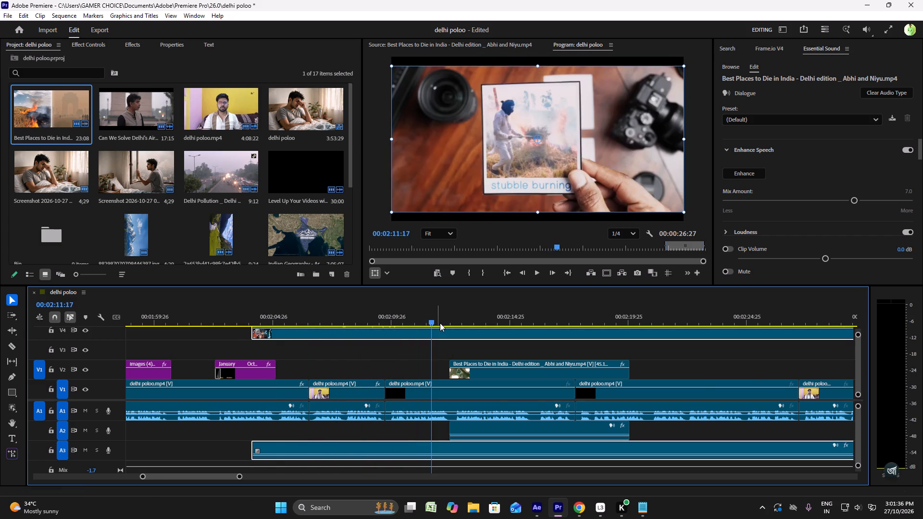
click(440, 323)
click(448, 323)
click(457, 324)
click(463, 324)
click(475, 325)
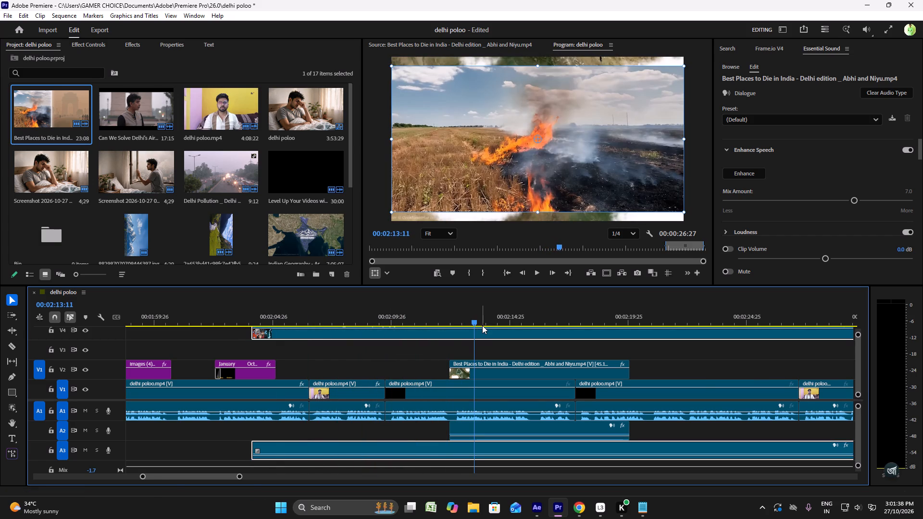
Cut the V4 excerpt at about 00:02:12:22, at the stubble-burning photo, and delete the portion before it with its audio.
drag(455, 320, 461, 323)
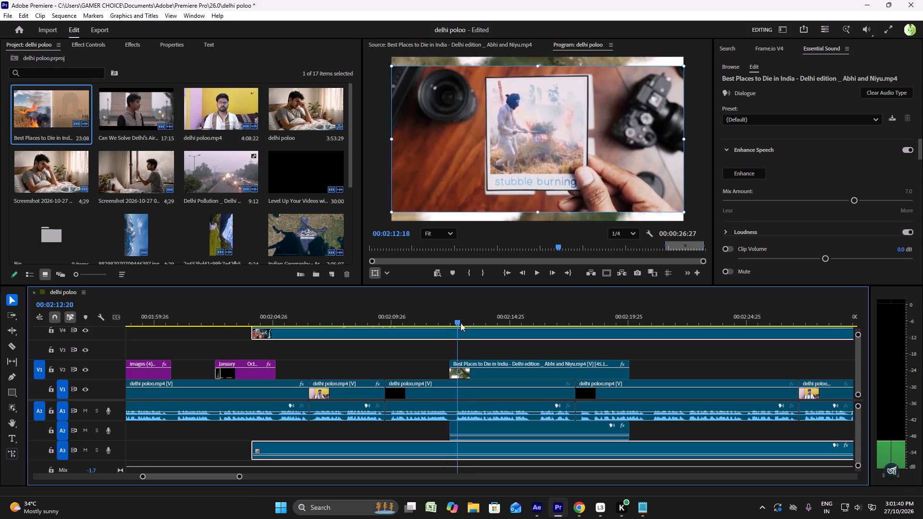
drag(461, 323, 472, 322)
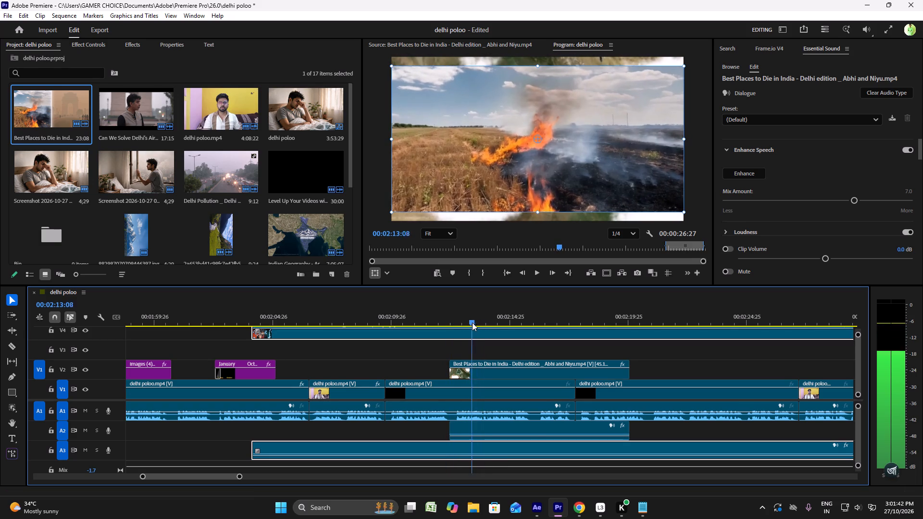
drag(472, 322, 470, 322)
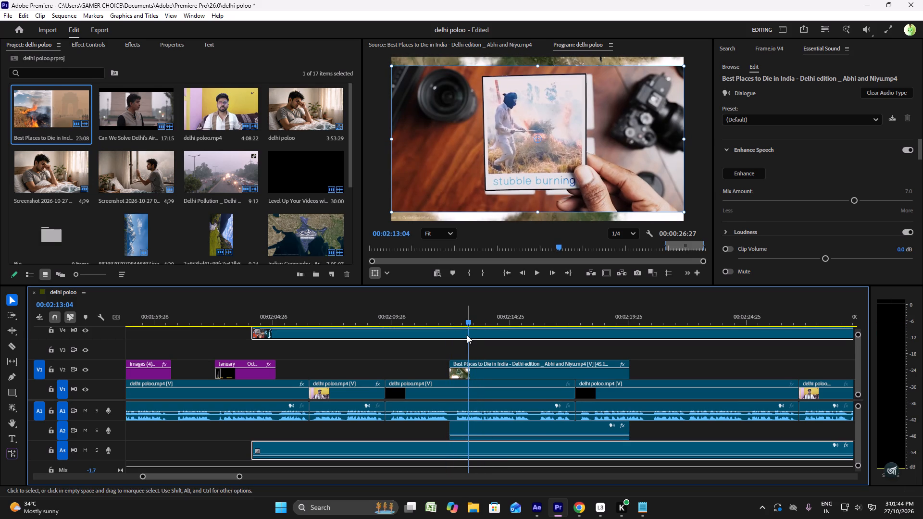
drag(469, 321, 464, 321)
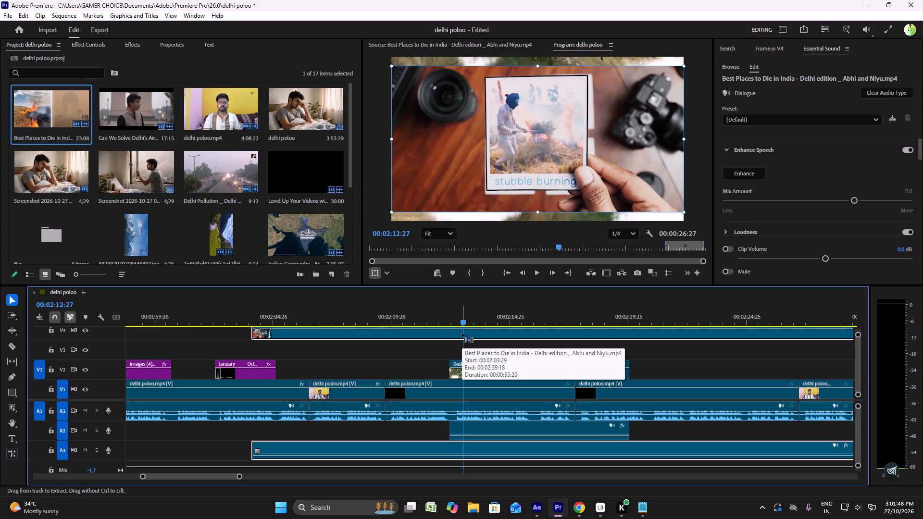
key(v)
key(c)
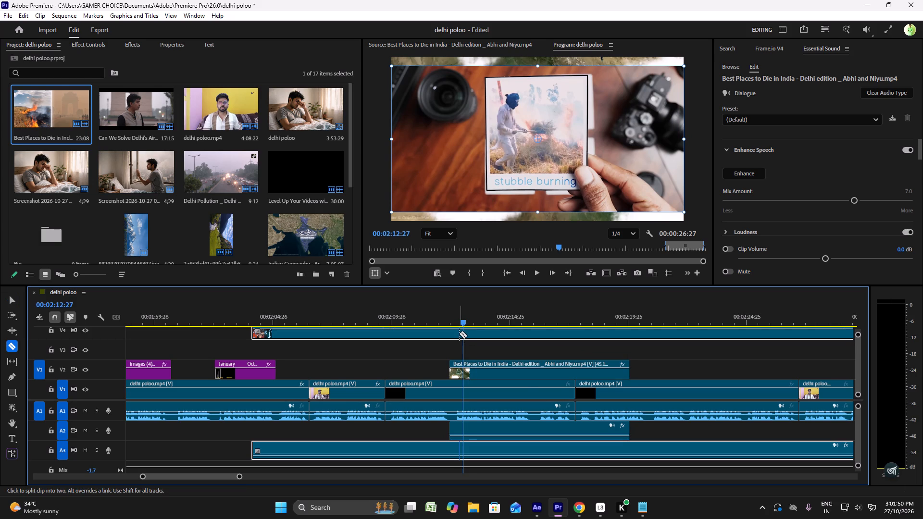
click(459, 334)
key(b)
click(446, 335)
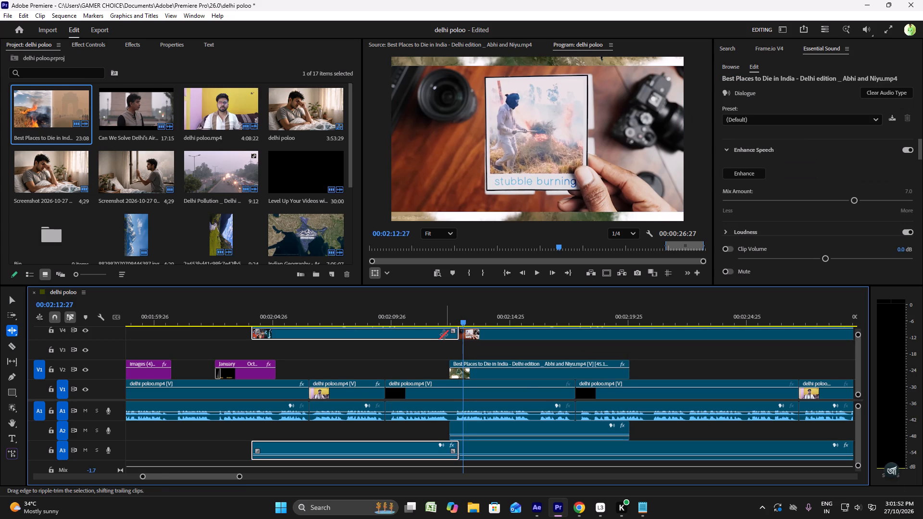
key(Delete)
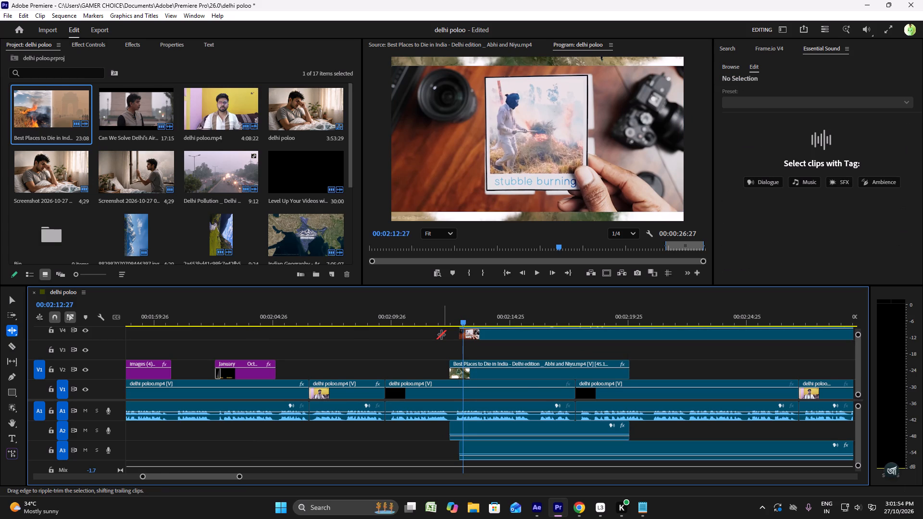
Move the remaining excerpt from V4 down to V3, starting at about 00:02:08:23, with its audio on A3.
drag(517, 339, 477, 345)
drag(538, 335, 497, 336)
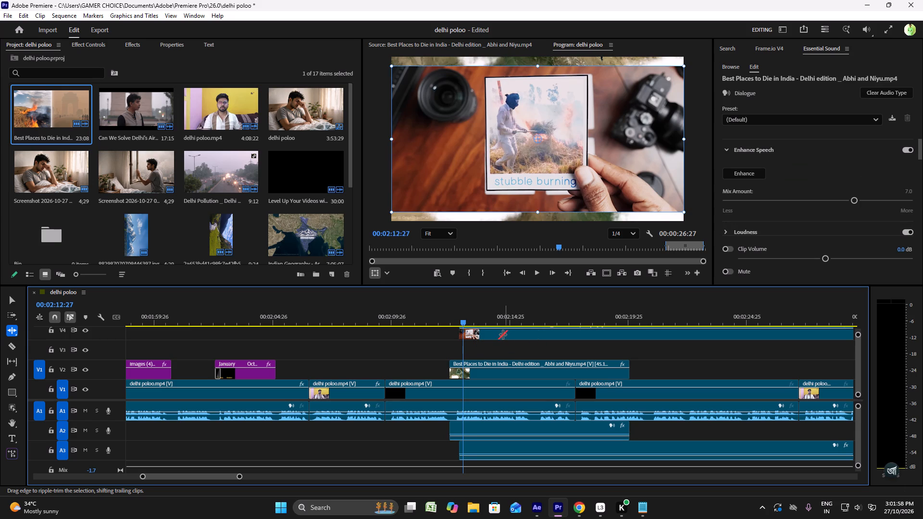
key(v)
click(506, 335)
click(506, 335)
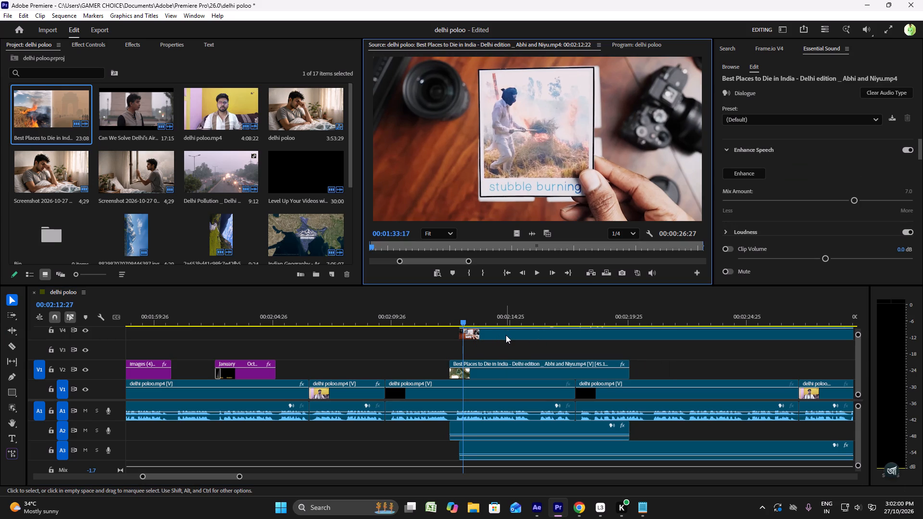
click(506, 334)
drag(506, 334, 505, 344)
scroll(474, 354, down, 5)
drag(468, 335, 450, 332)
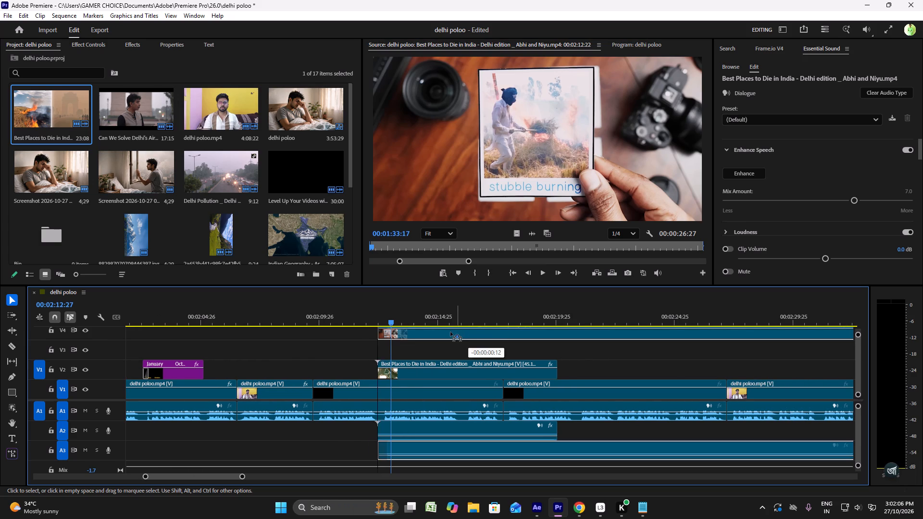
drag(450, 332, 374, 344)
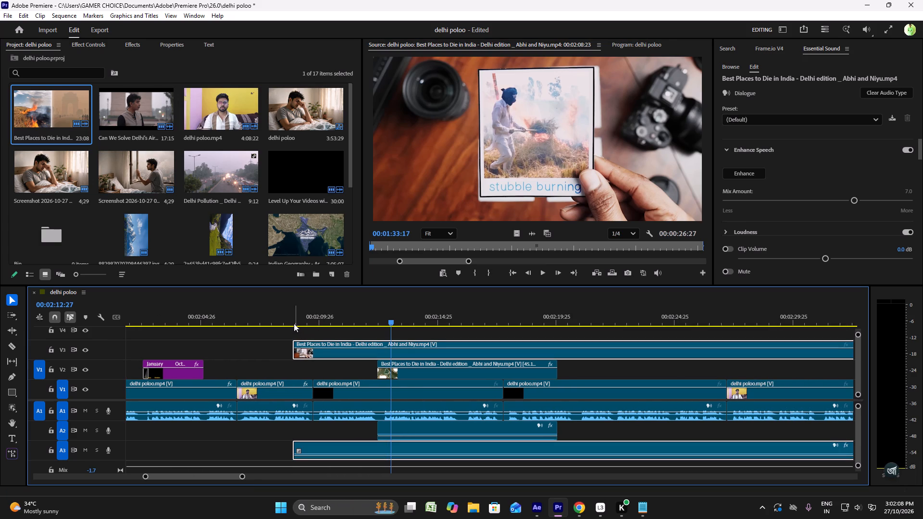
Play the V3 excerpt against the narration and locate the burning-field frame at 00:02:09:22.
click(292, 322)
key(space)
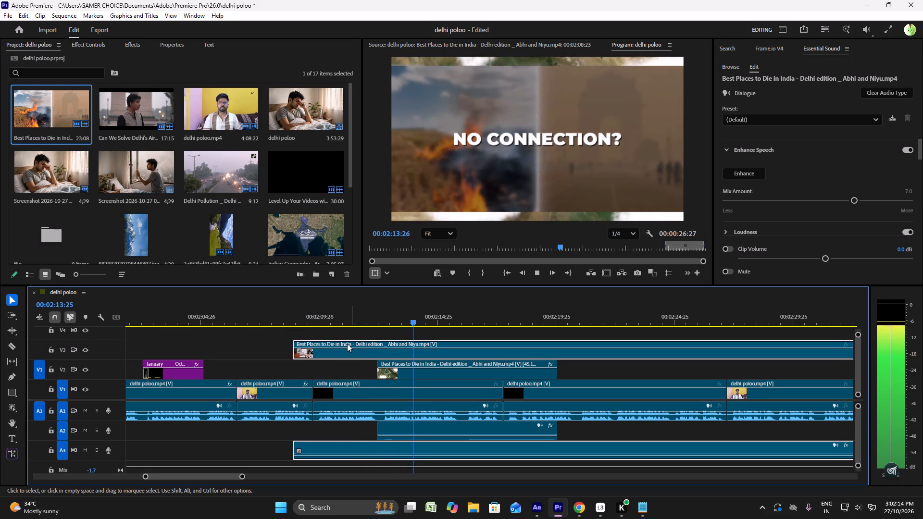
key(space)
click(299, 315)
drag(299, 315, 305, 317)
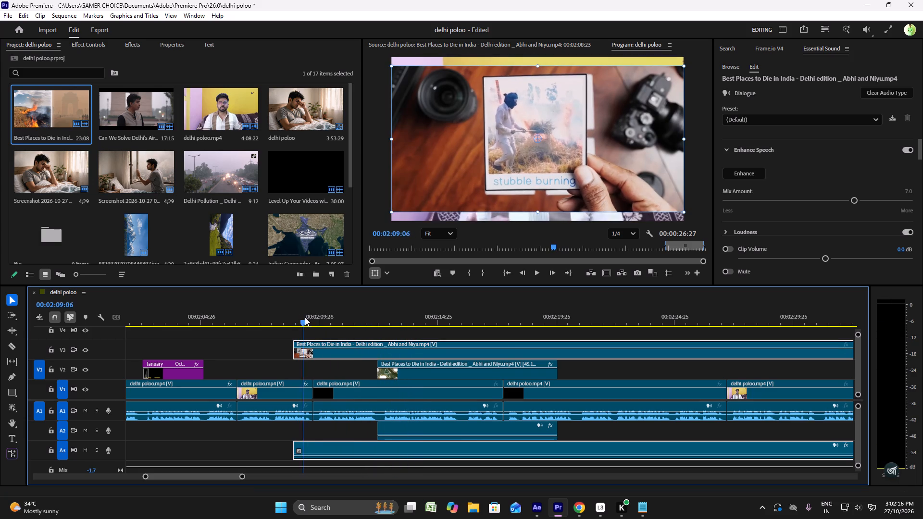
drag(305, 317, 317, 321)
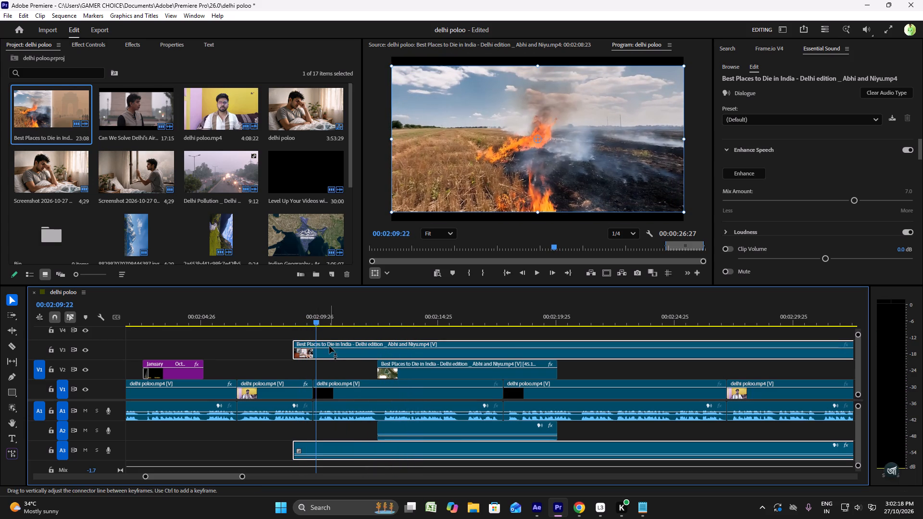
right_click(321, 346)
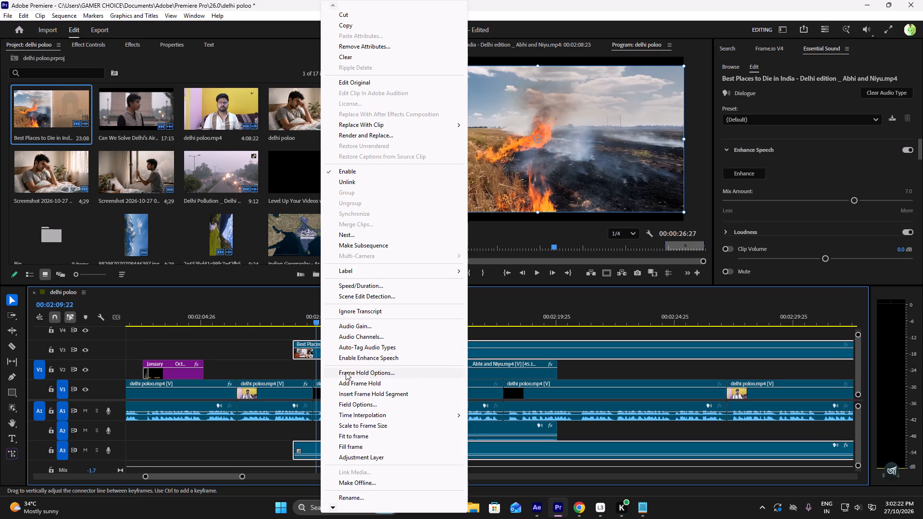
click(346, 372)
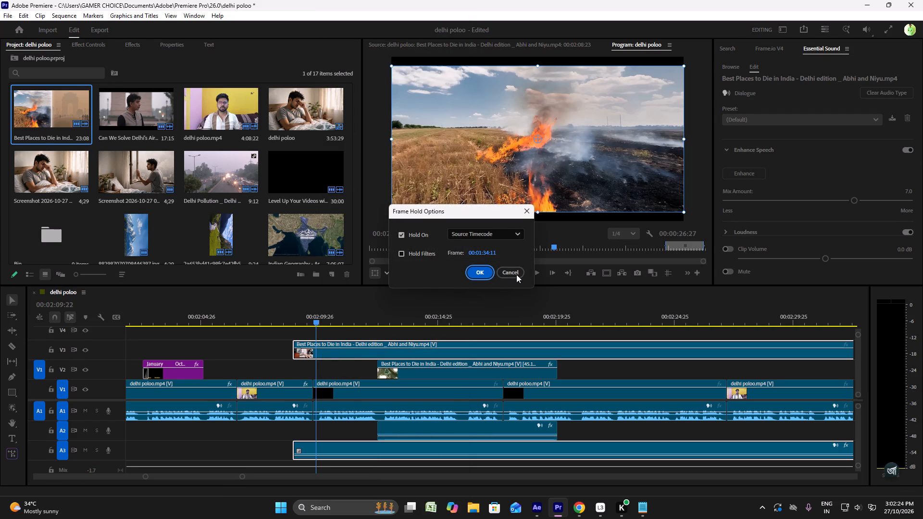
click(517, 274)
Add a frame hold to the V3 excerpt at 00:02:09:22, on the burning-field shot.
right_click(321, 355)
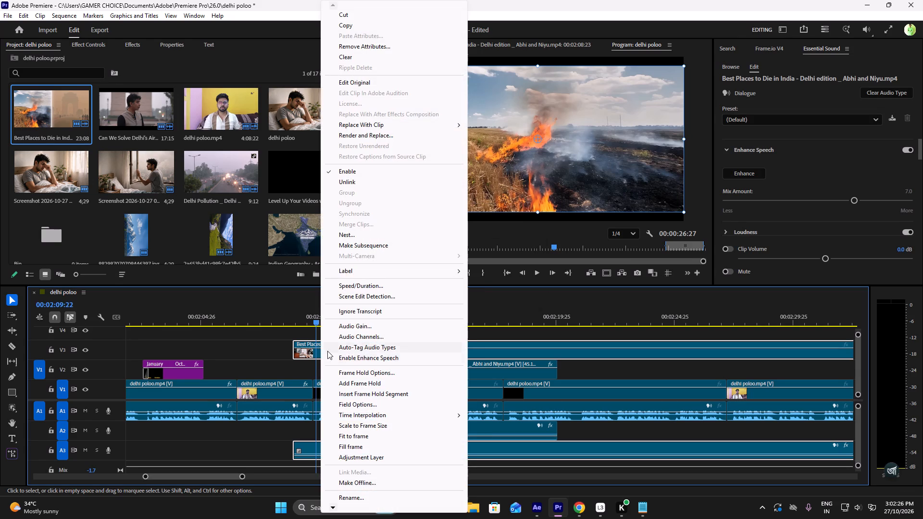
click(349, 384)
Separate the short stubble-burning photo piece from the held frame onto V4 and delete it with its A3 audio.
drag(305, 355, 340, 338)
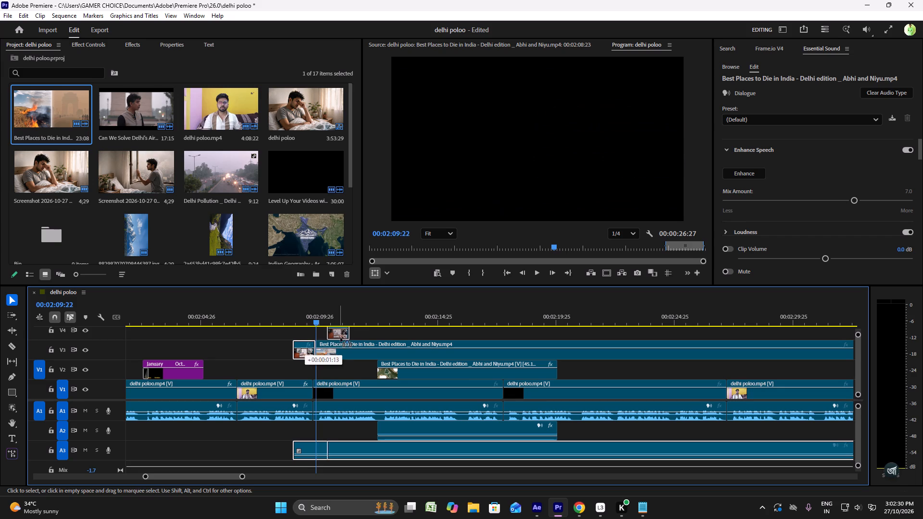
drag(340, 338, 344, 338)
click(351, 352)
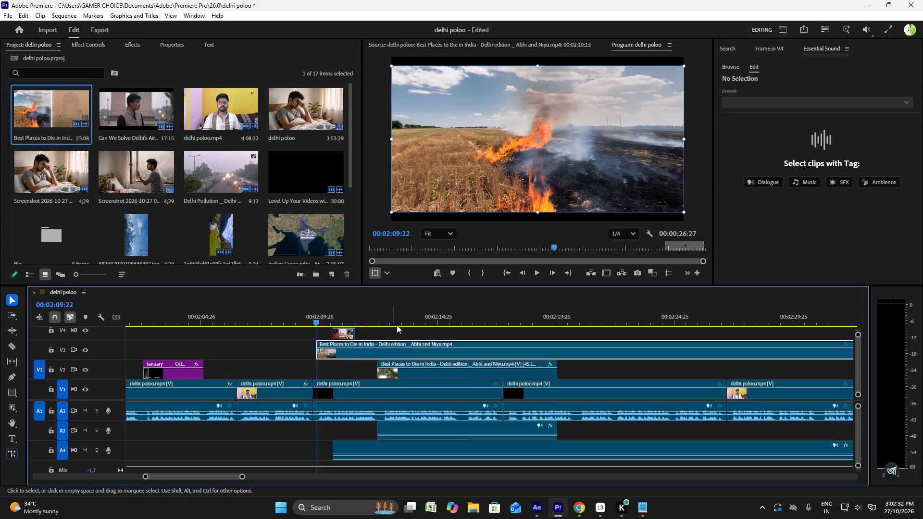
drag(398, 322, 629, 324)
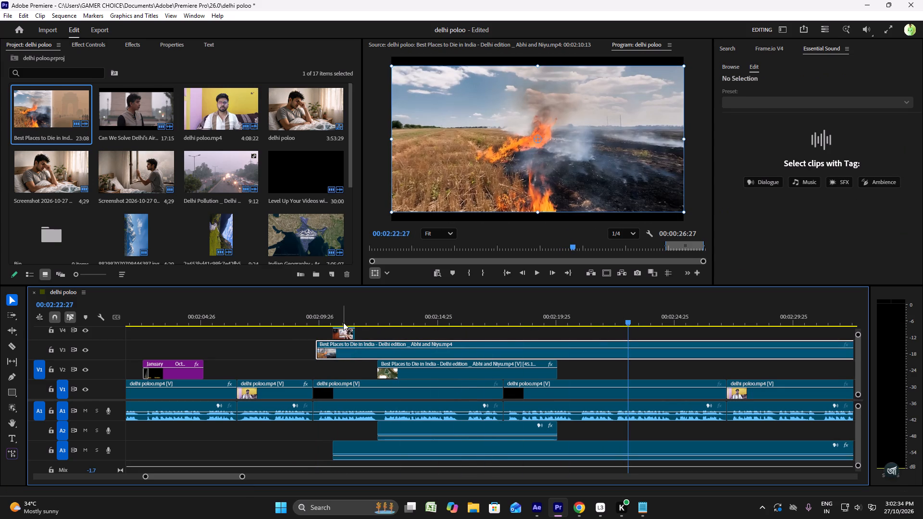
drag(343, 322, 348, 320)
click(348, 334)
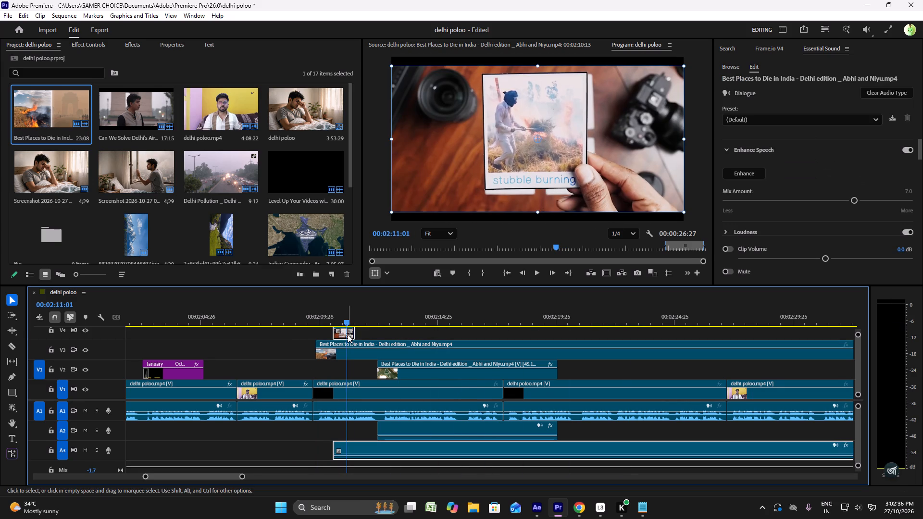
key(Delete)
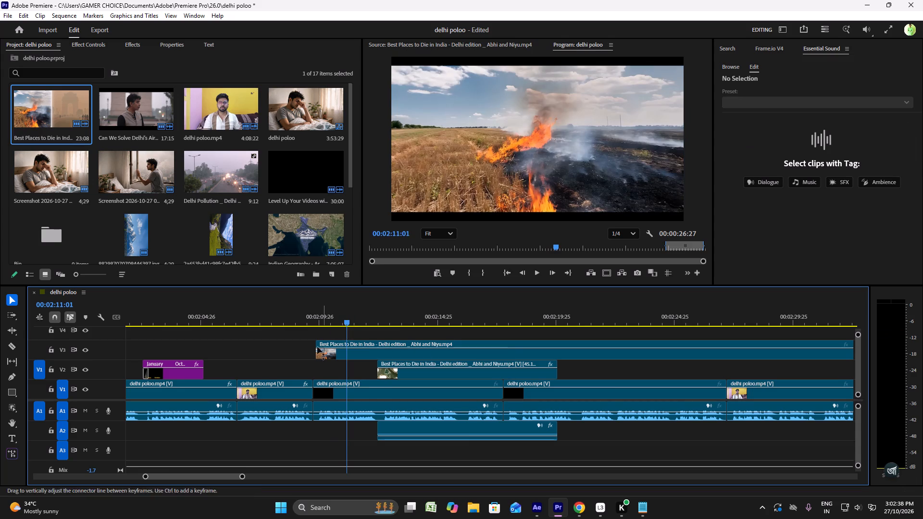
Play the sequence from about 00:02:05 to 00:02:16 to review the held burning-field frame on V3.
click(216, 321)
key(space)
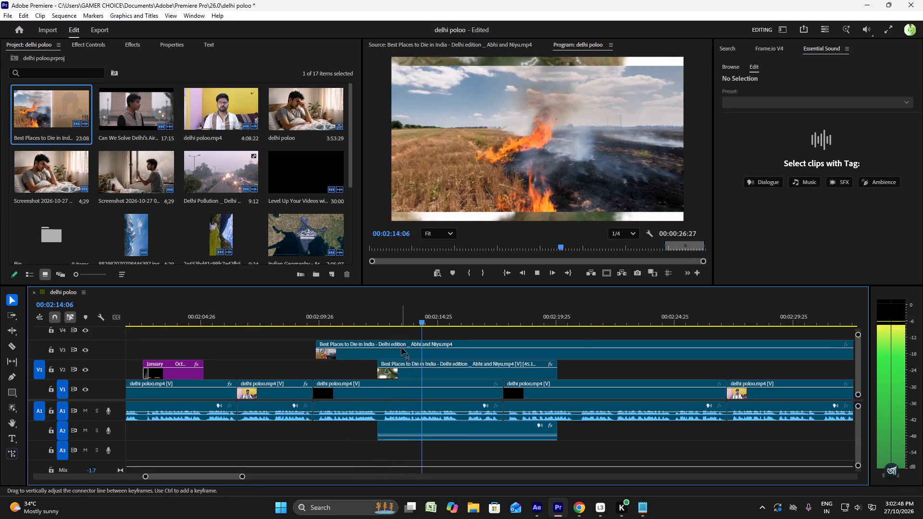
drag(388, 355, 391, 355)
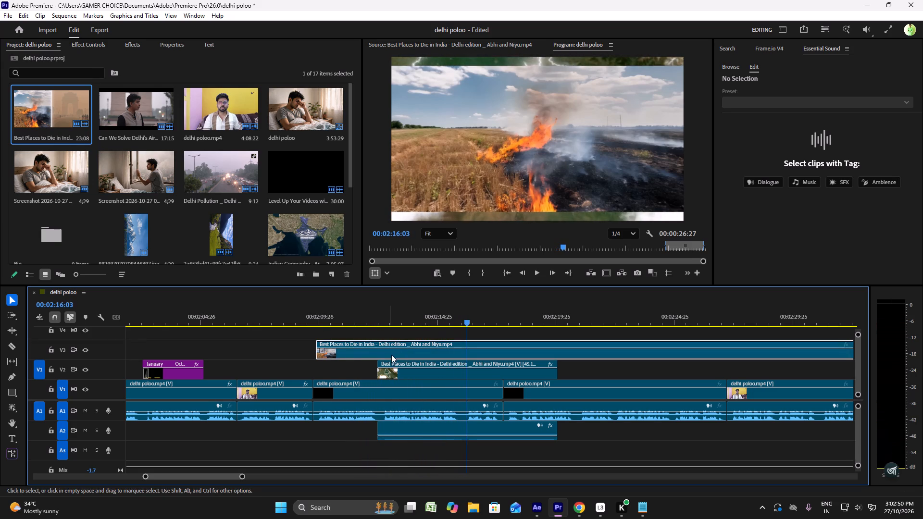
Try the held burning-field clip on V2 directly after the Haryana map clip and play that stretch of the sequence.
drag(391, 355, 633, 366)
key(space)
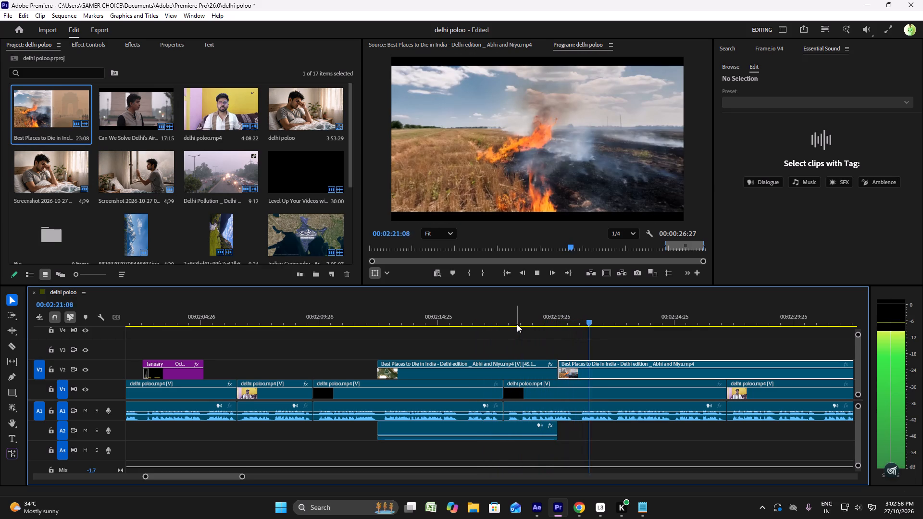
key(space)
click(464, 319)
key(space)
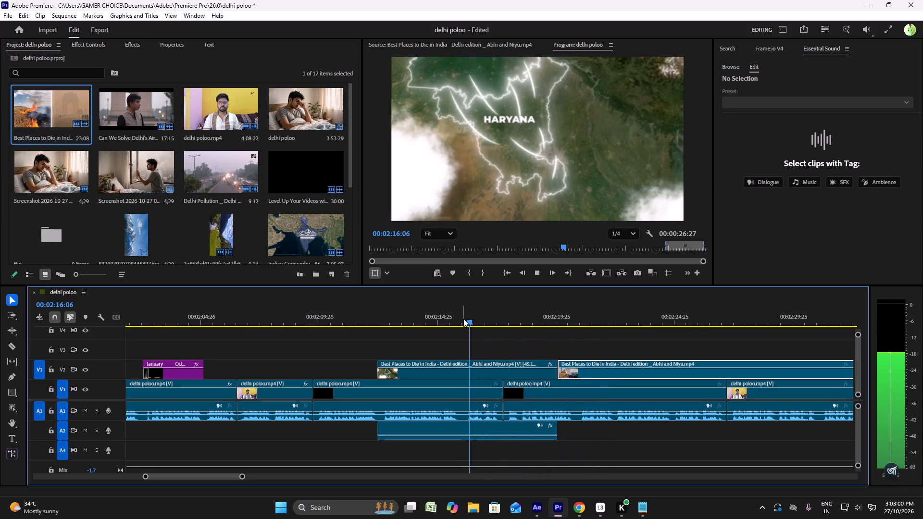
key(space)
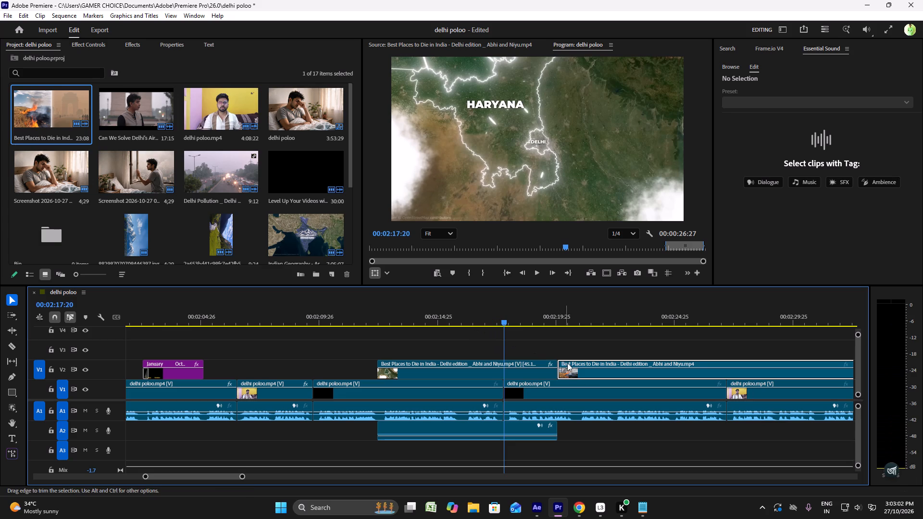
Move the held burning-field clip to V3 so it starts over the map at about 00:02:15:17, and play it.
drag(581, 369, 574, 349)
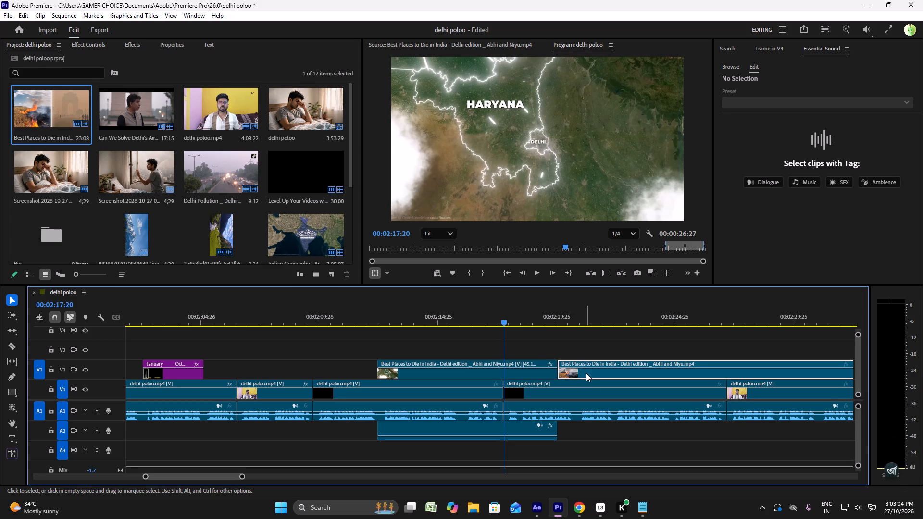
drag(587, 375, 484, 347)
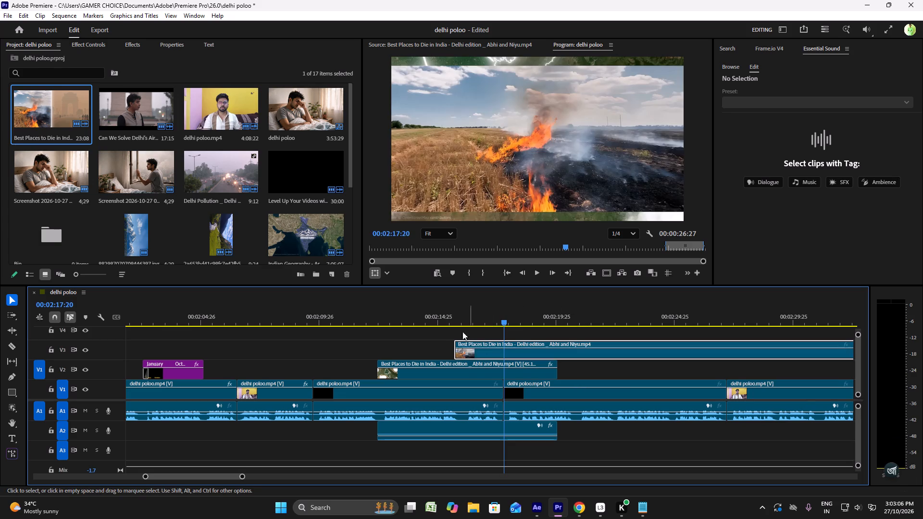
click(445, 318)
key(space)
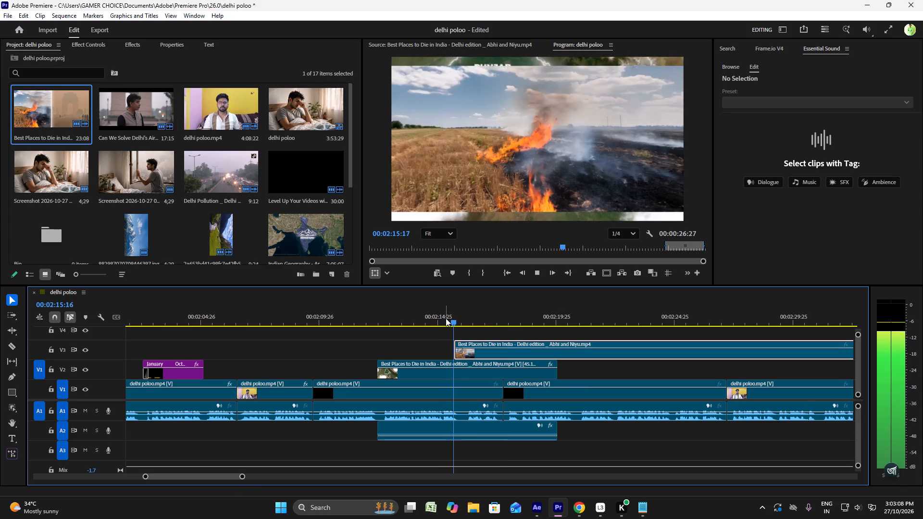
key(space)
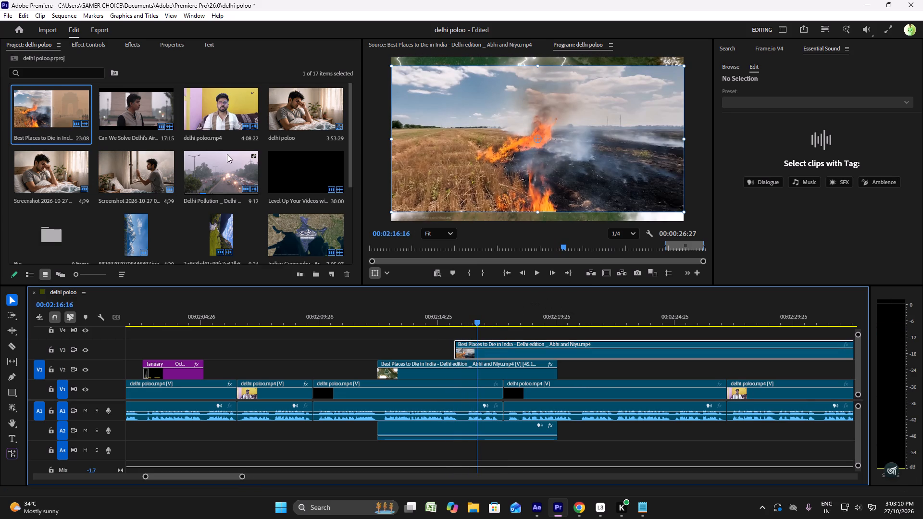
Shrink the V3 burning-field clip to scale 31 and position it at 1607, 911, in the frame's lower-right corner.
click(96, 43)
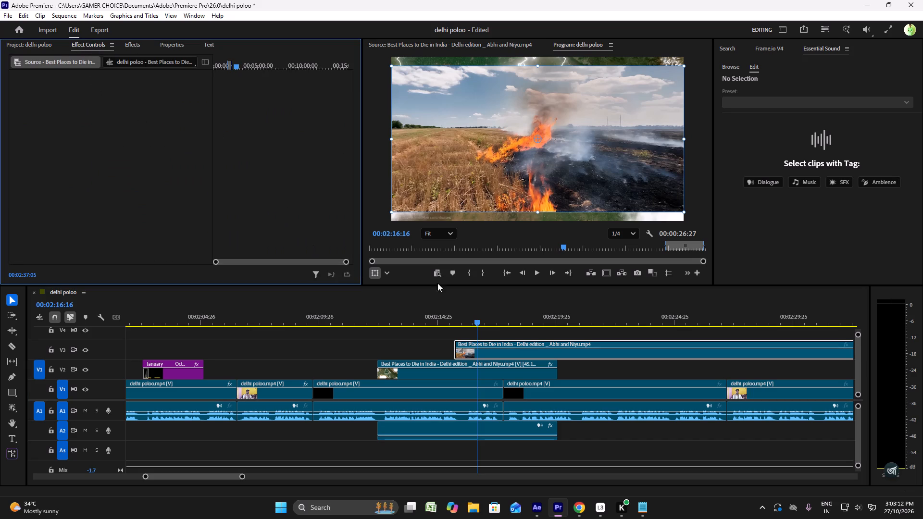
drag(503, 313, 528, 317)
drag(114, 114, 75, 114)
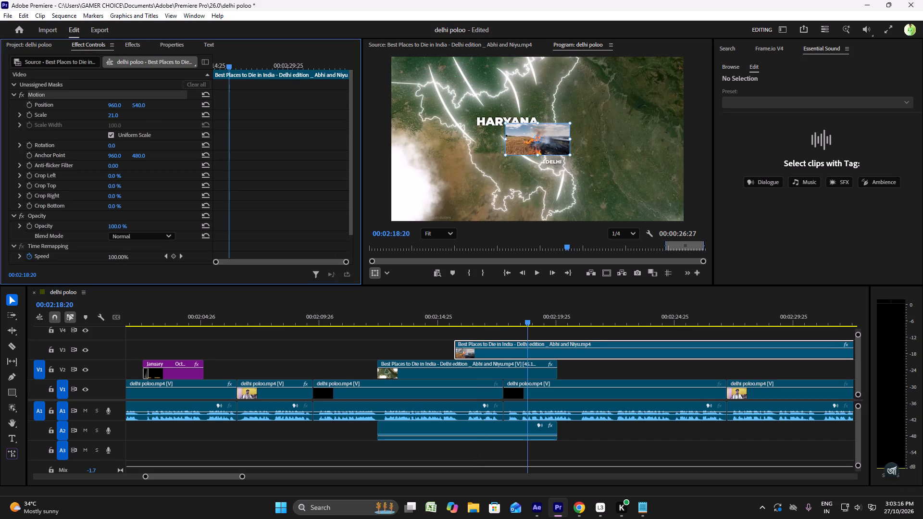
drag(75, 114, 80, 114)
drag(116, 106, 299, 119)
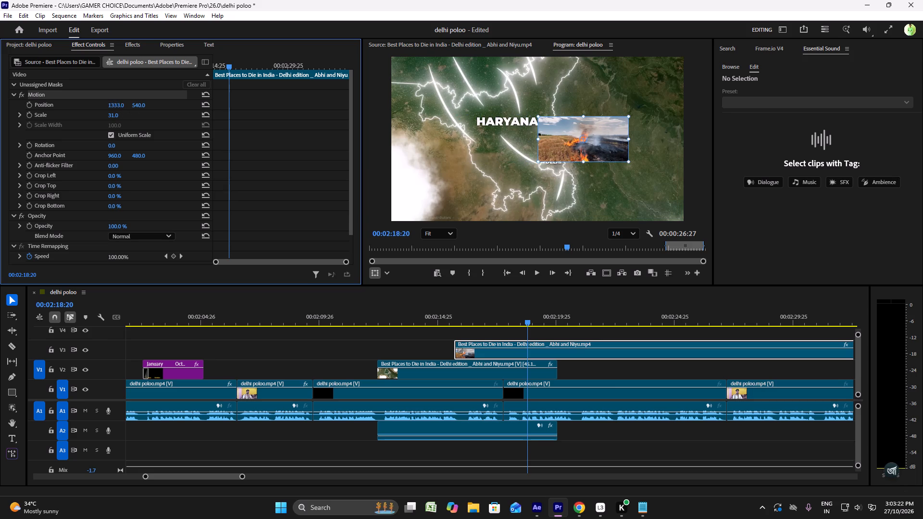
drag(299, 119, 414, 125)
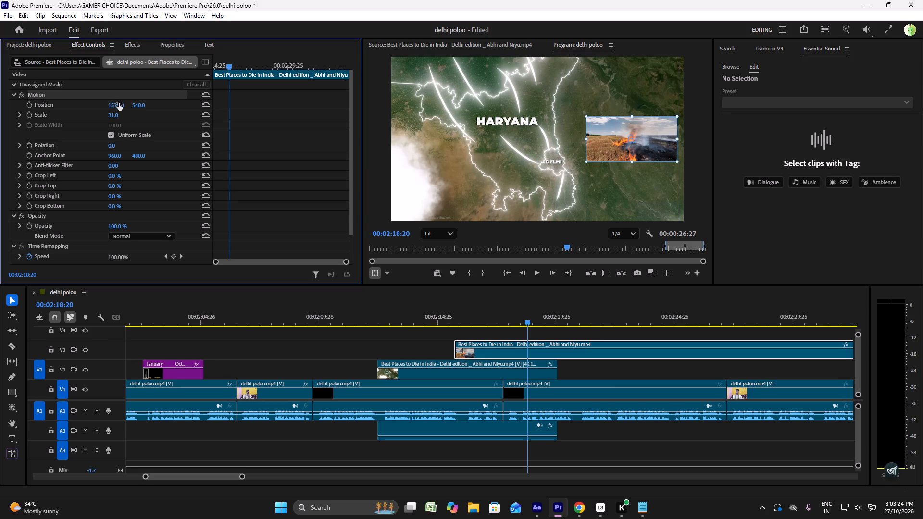
drag(138, 106, 333, 134)
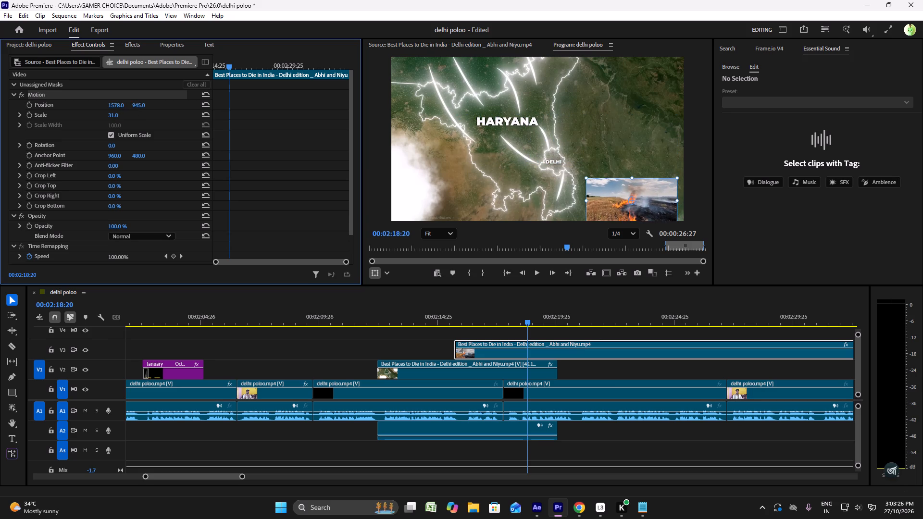
drag(333, 134, 299, 124)
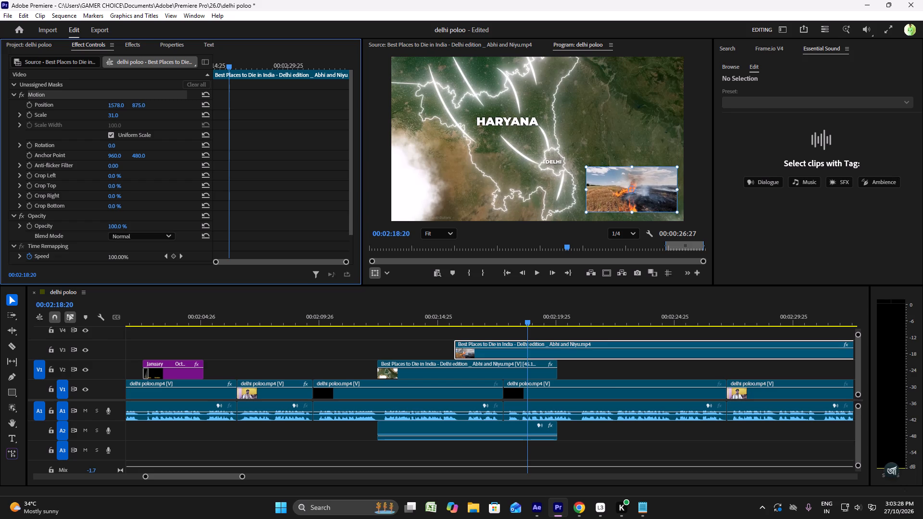
drag(299, 124, 308, 125)
drag(116, 104, 130, 104)
drag(139, 104, 146, 104)
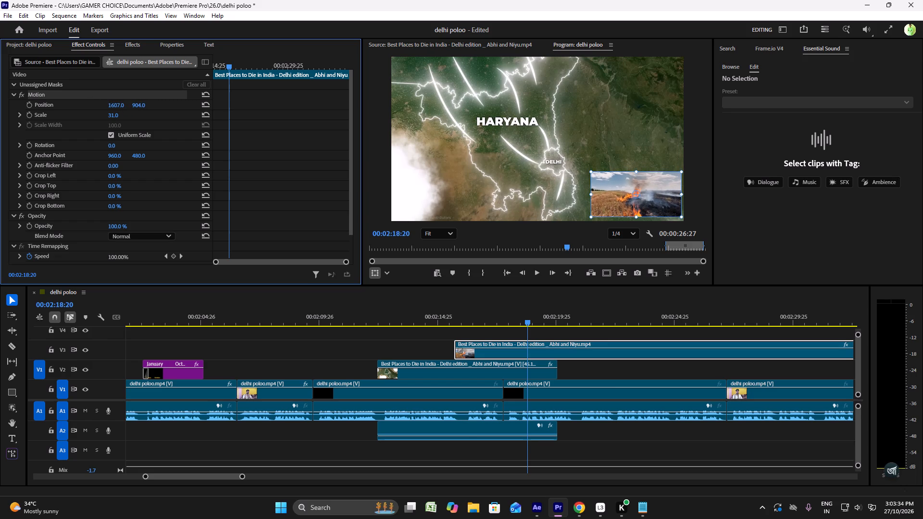
drag(146, 104, 149, 104)
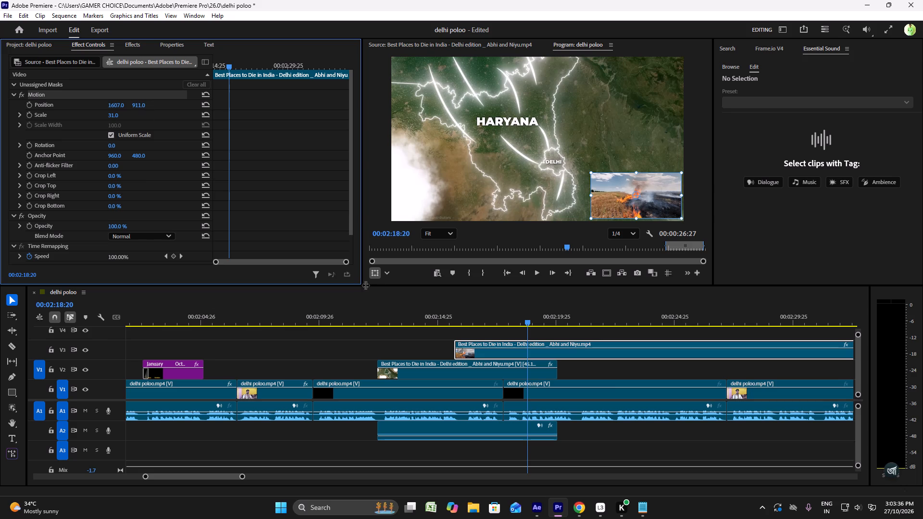
Play the inset over the map and add a Cross Dissolve of about one second at the V3 clip's start.
click(429, 319)
key(space)
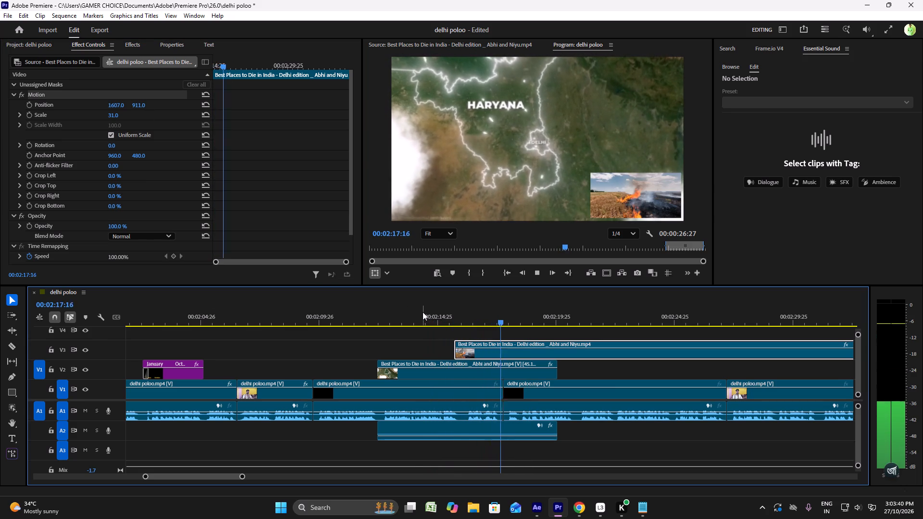
key(space)
drag(460, 350, 461, 349)
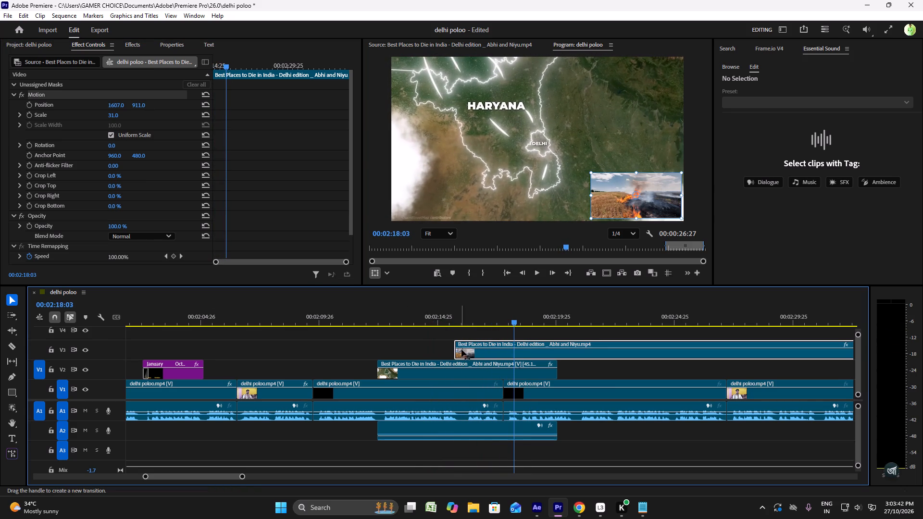
drag(461, 349, 481, 347)
click(449, 319)
key(space)
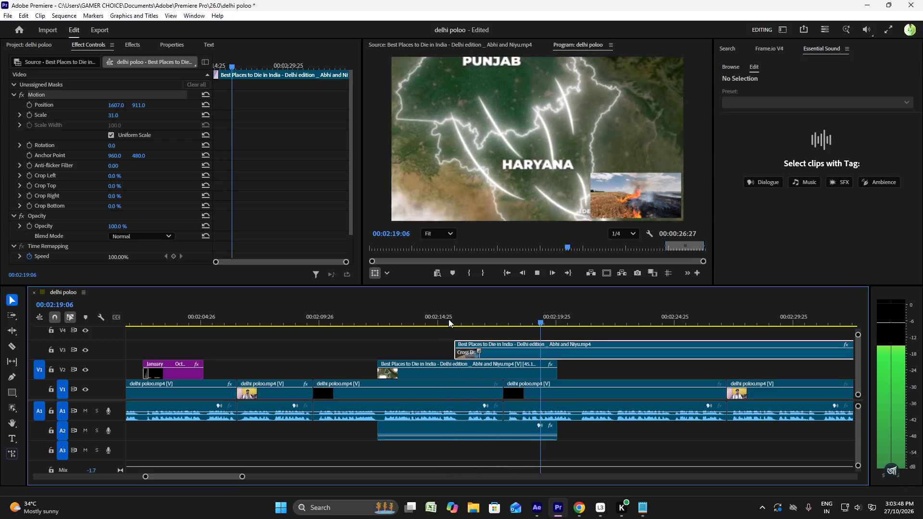
key(space)
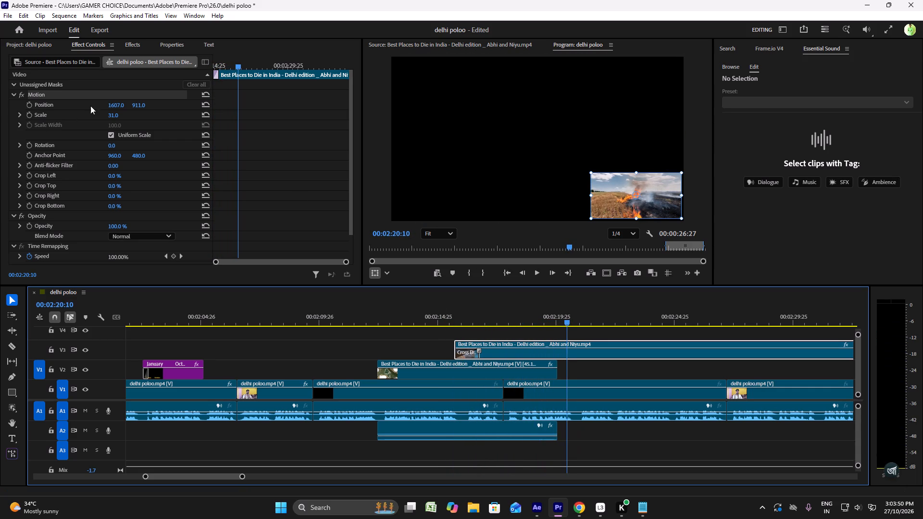
Search the effects for "rou" and apply Roughen Edges to the burning-field clip on V3.
click(128, 45)
click(70, 57)
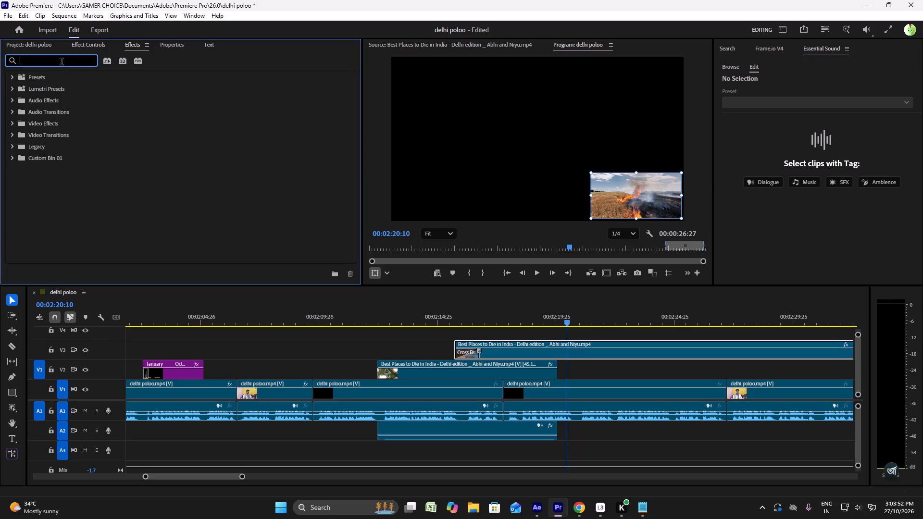
key(r)
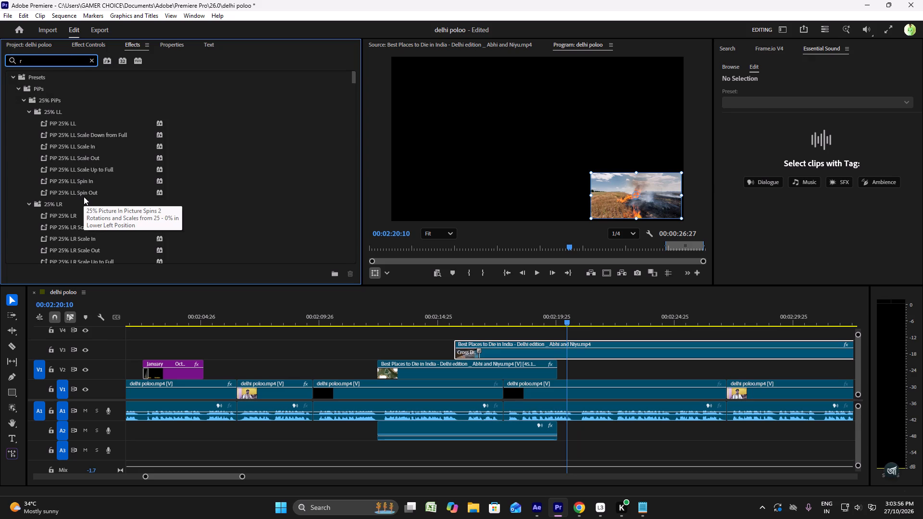
text(ou)
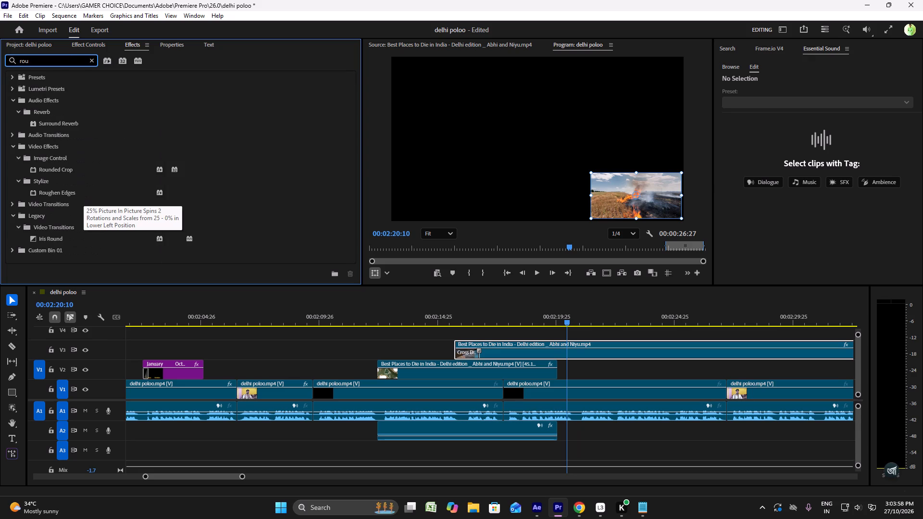
drag(89, 192, 301, 233)
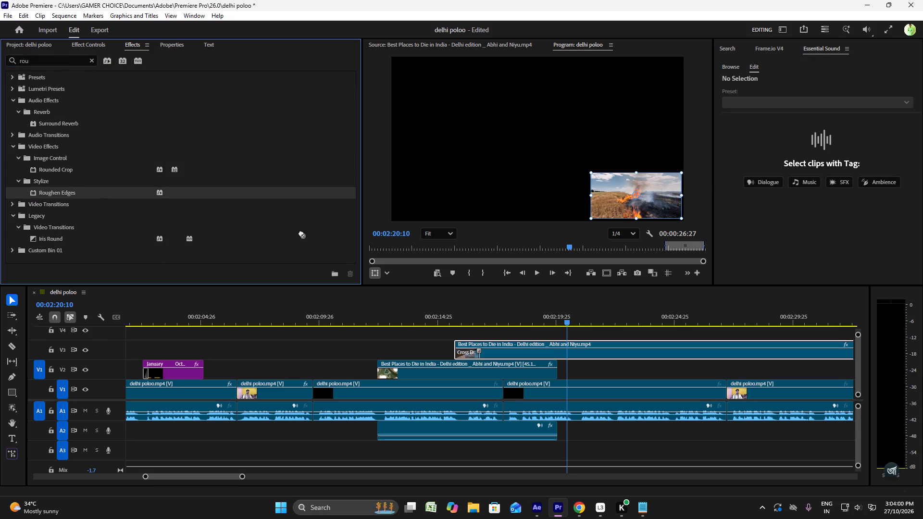
drag(301, 233, 540, 351)
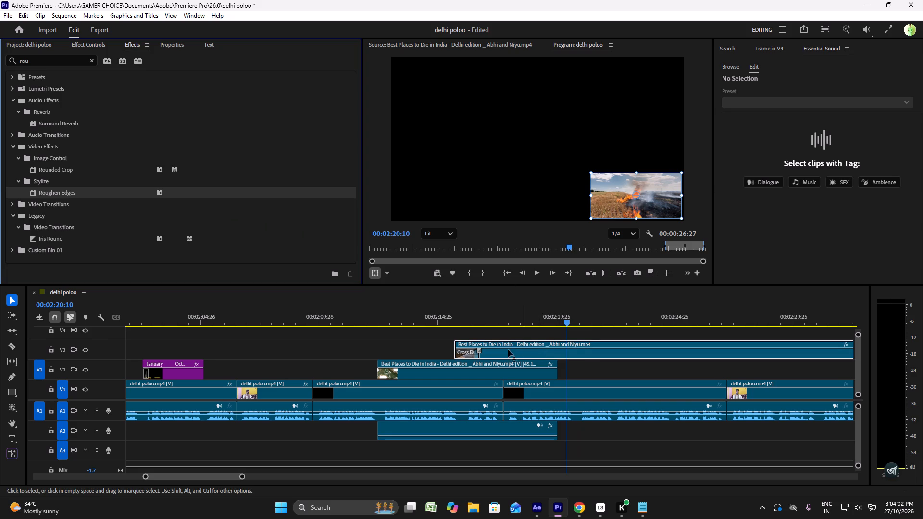
Set the Roughen Edges border to 500, edge sharpness to 10 and scale to 68, and play the result.
click(87, 46)
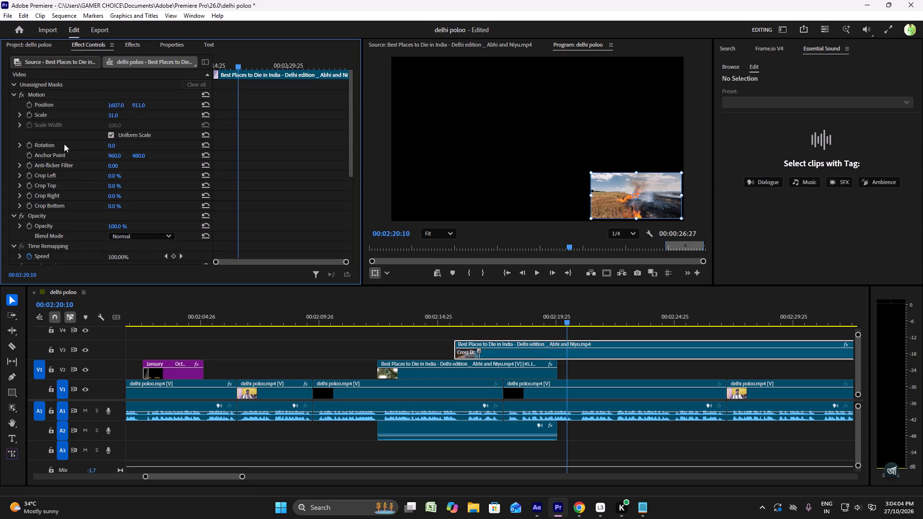
scroll(74, 180, down, 4)
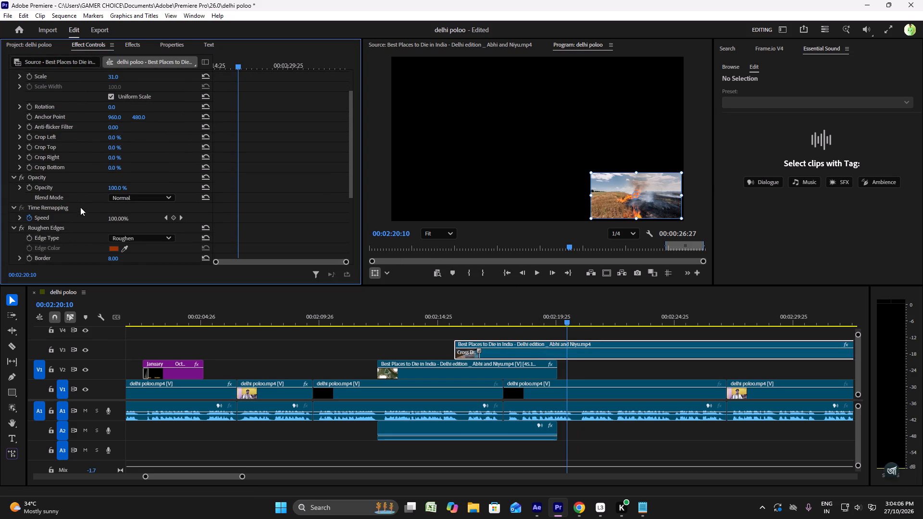
scroll(133, 245, down, 5)
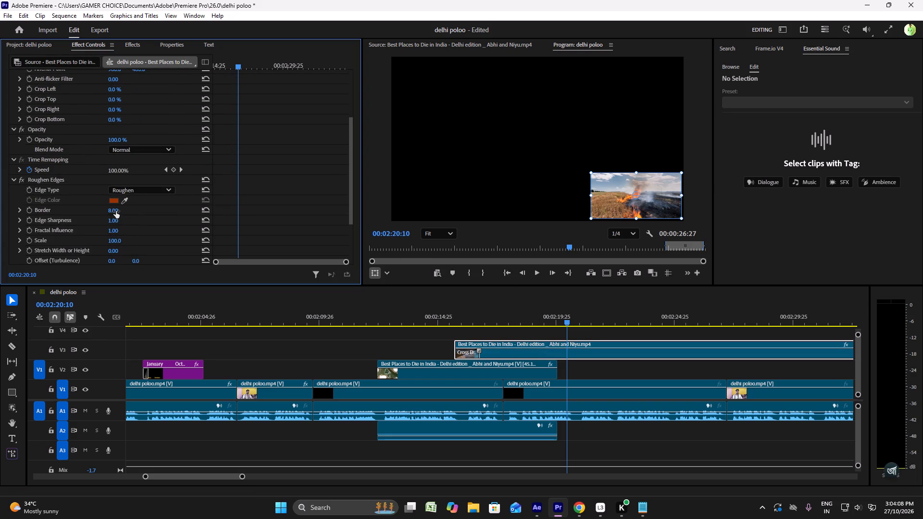
drag(116, 211, 282, 210)
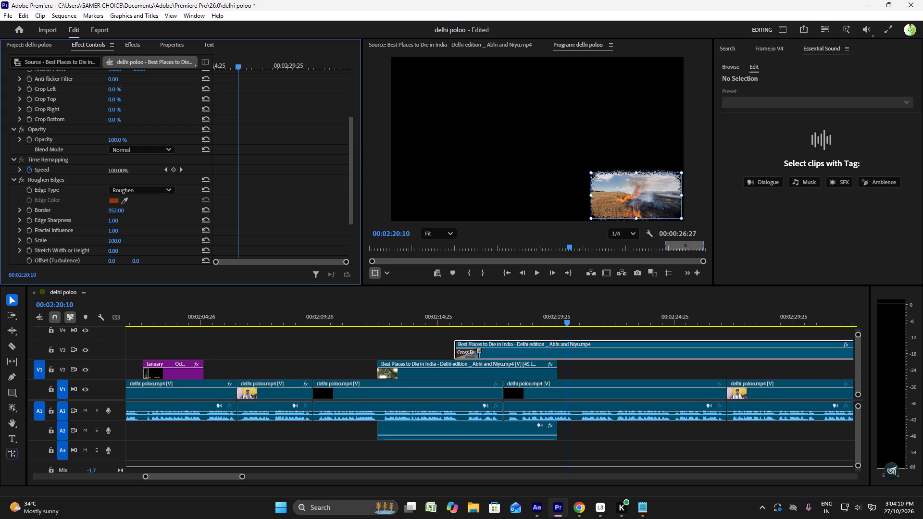
drag(282, 210, 681, 207)
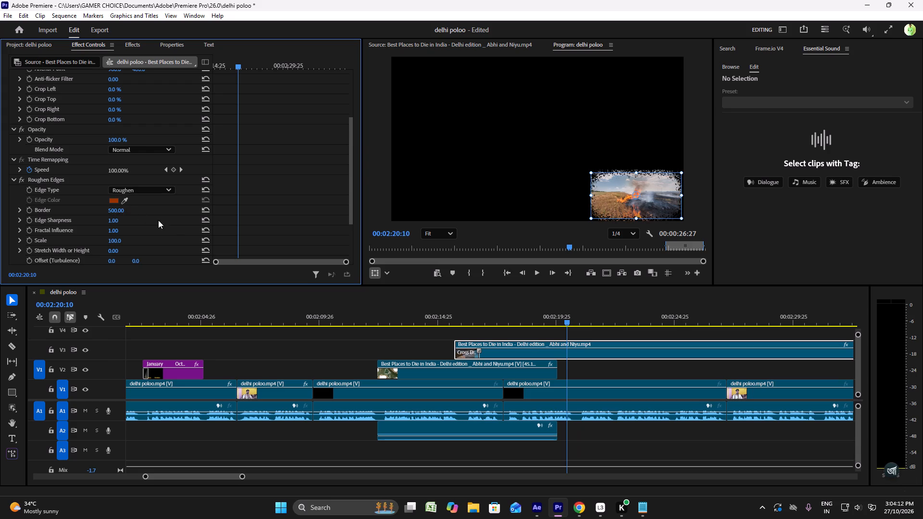
drag(125, 220, 138, 222)
drag(138, 222, 61, 222)
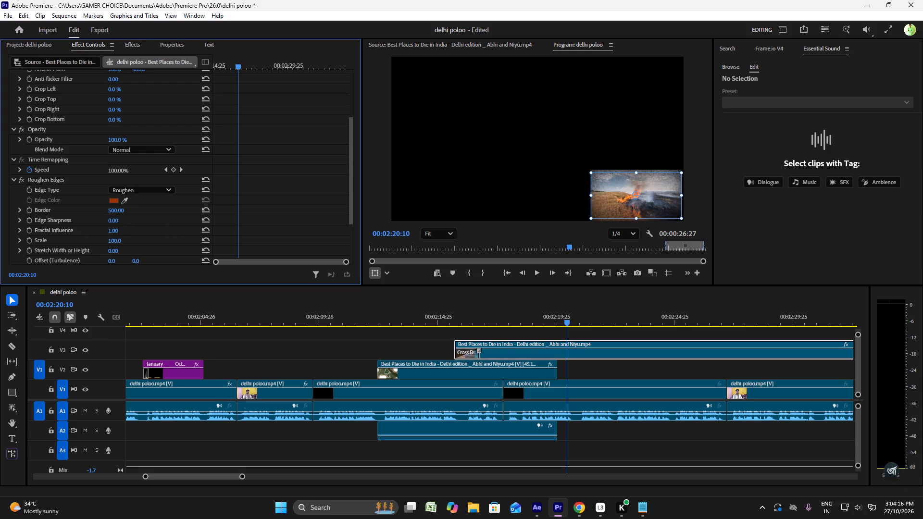
drag(61, 222, 108, 221)
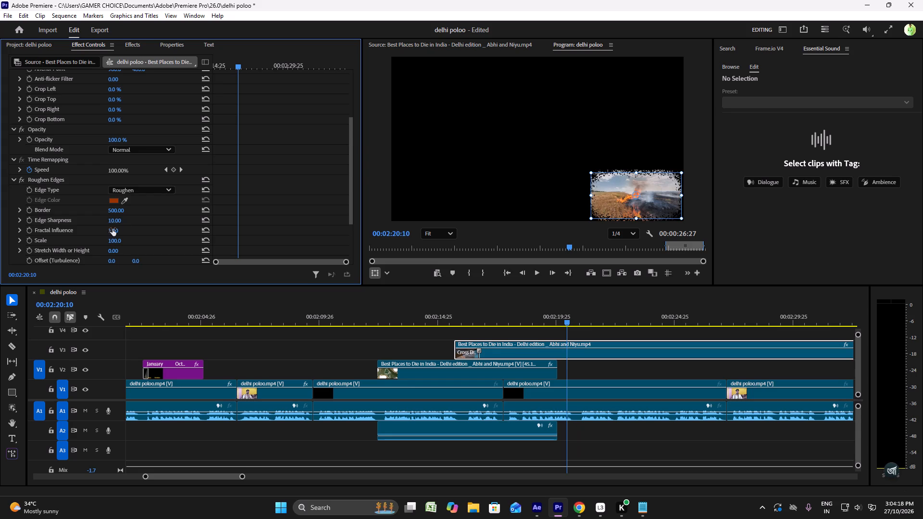
drag(120, 238, 121, 238)
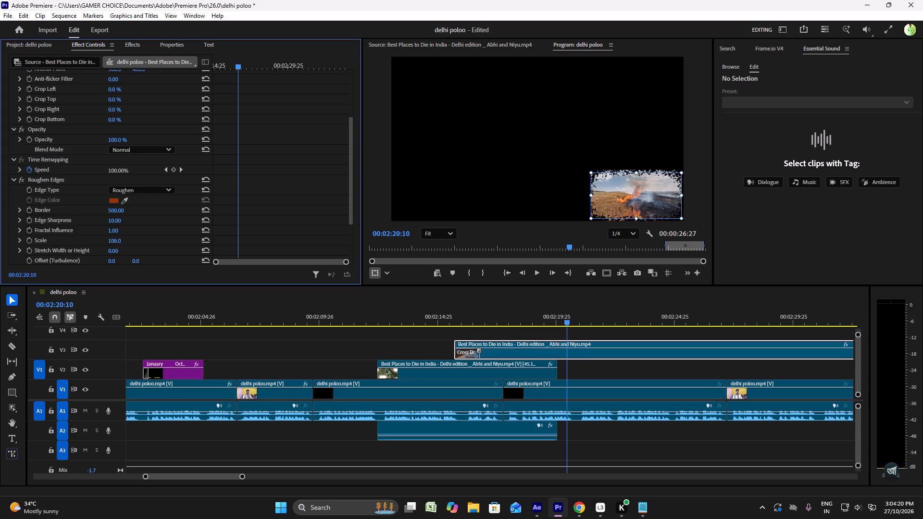
drag(121, 238, 104, 238)
key(space)
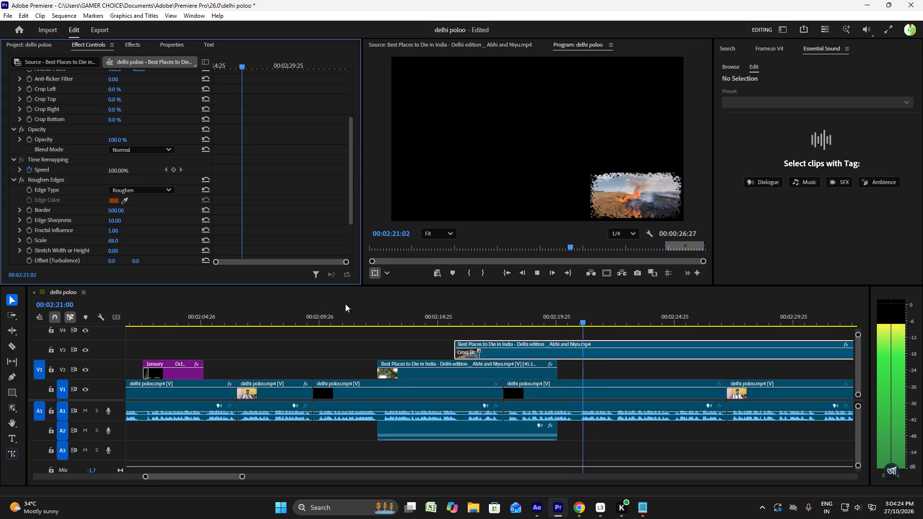
key(space)
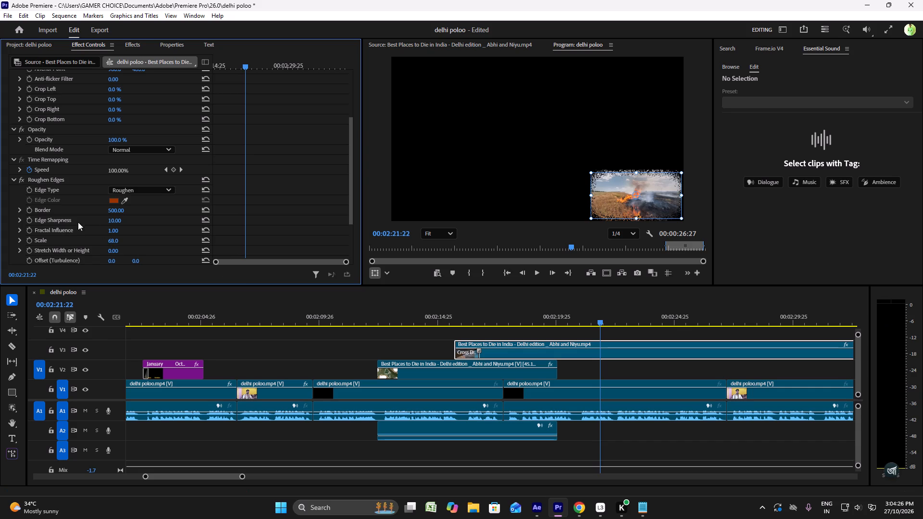
Set the Roughen Edges fractal influence on the V3 burning-field clip to 0.00 and play the inset over the map.
drag(116, 220, 141, 224)
drag(116, 223, 135, 225)
drag(119, 230, 86, 231)
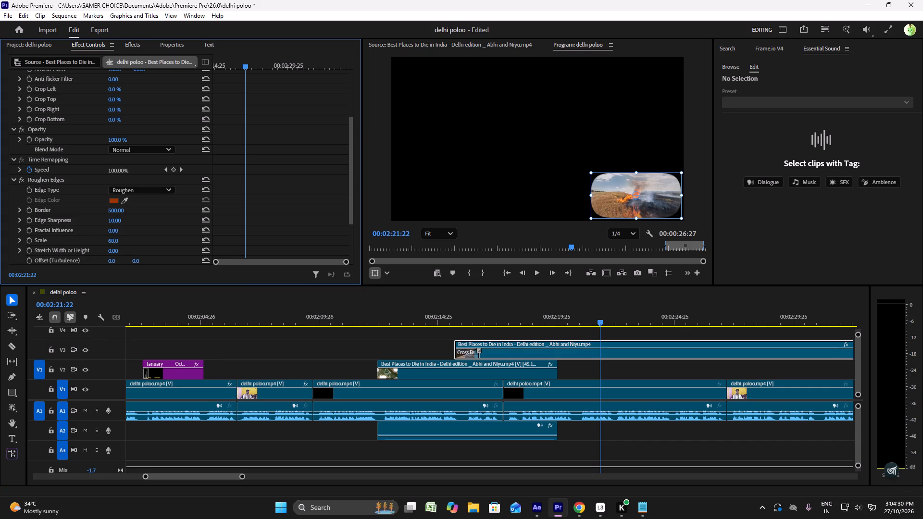
drag(86, 231, 62, 228)
click(459, 316)
click(433, 316)
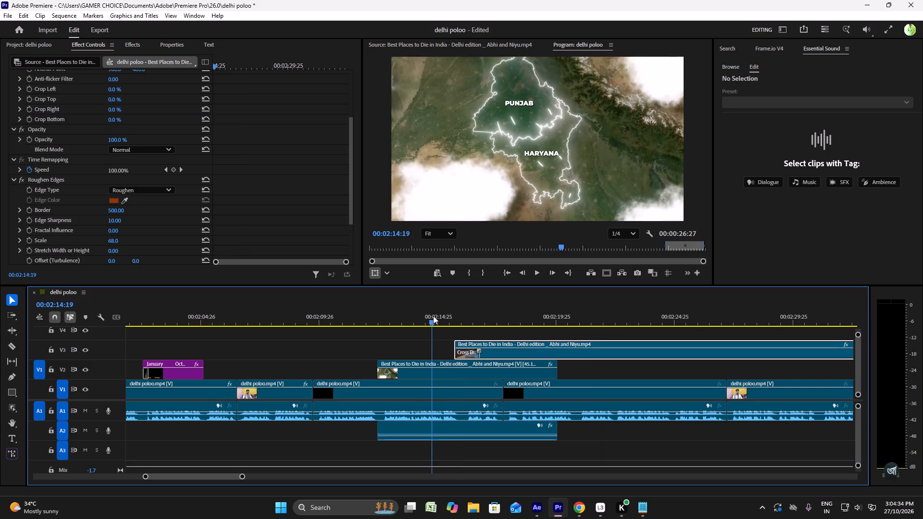
key(space)
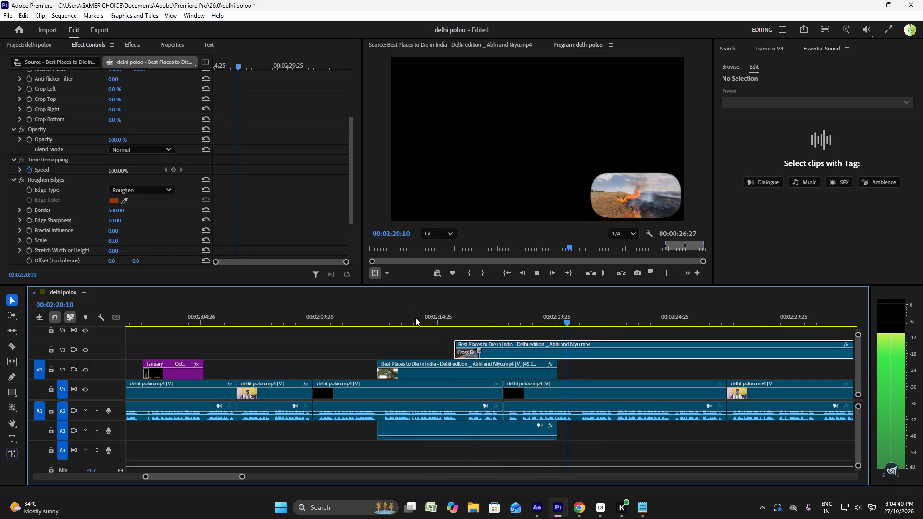
key(space)
Cut the V3 burning-field clip at the end of the V2 map clip, delete the remainder, and play the result.
key(c)
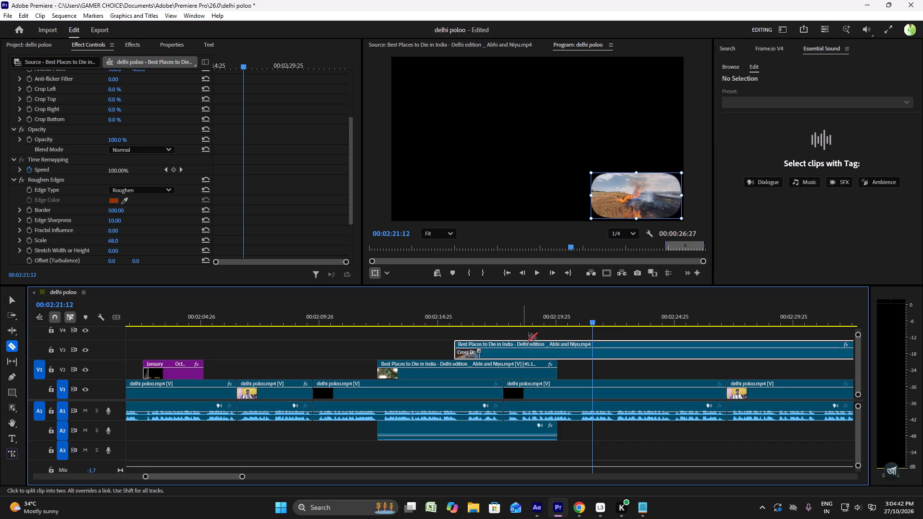
click(559, 349)
key(v)
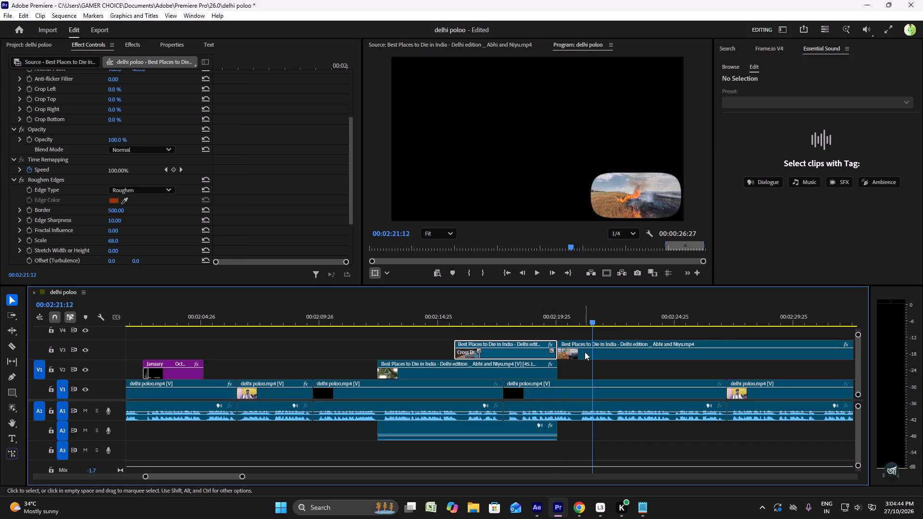
click(585, 352)
key(Delete)
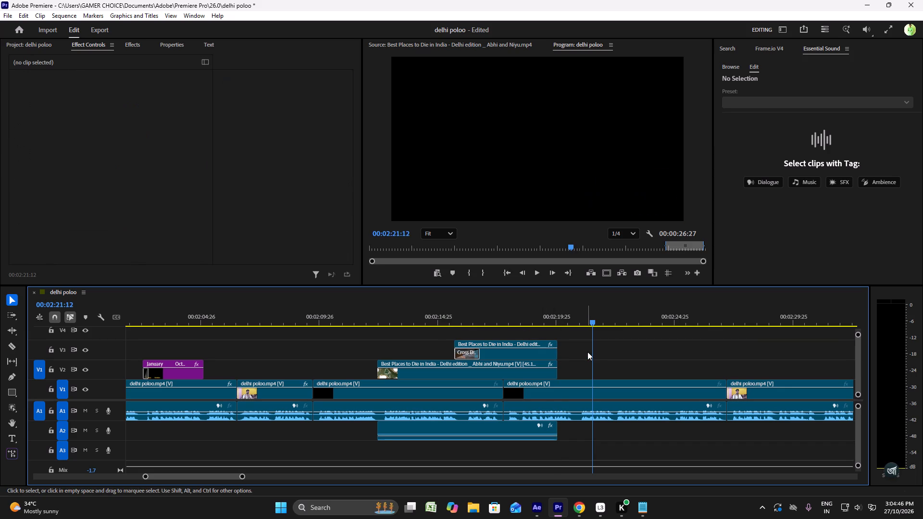
click(481, 309)
key(space)
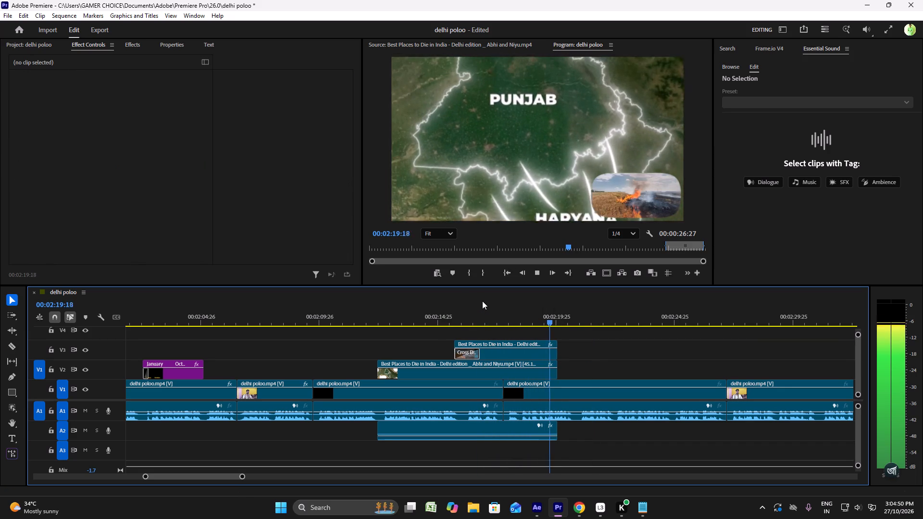
key(space)
Mark the Best Places to Die source from 00:02:16:24 to 00:02:24:22 and place it on V3 above the last black segment.
click(37, 44)
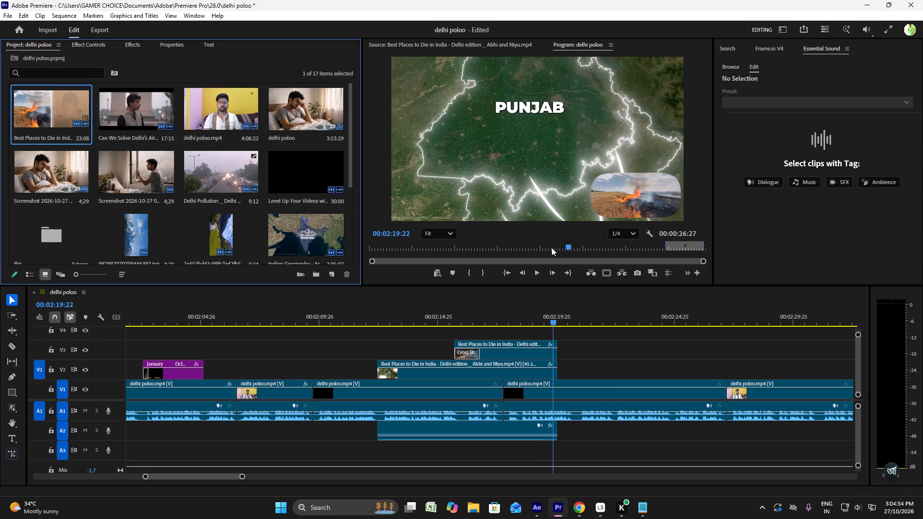
triple_click(57, 106)
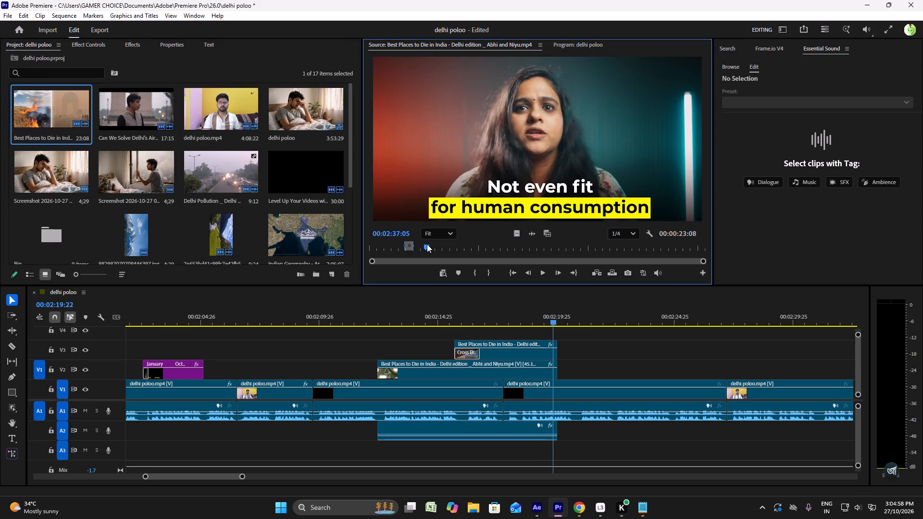
key(space)
drag(427, 245, 424, 245)
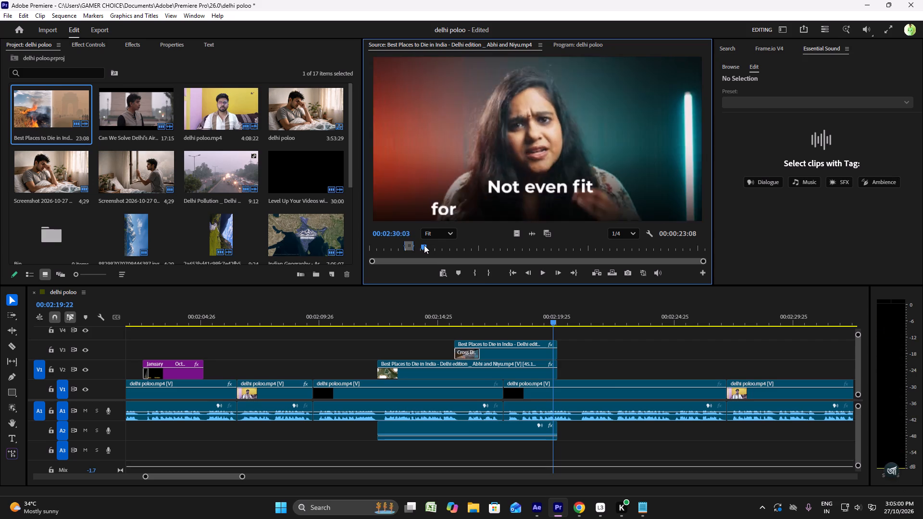
drag(424, 245, 422, 245)
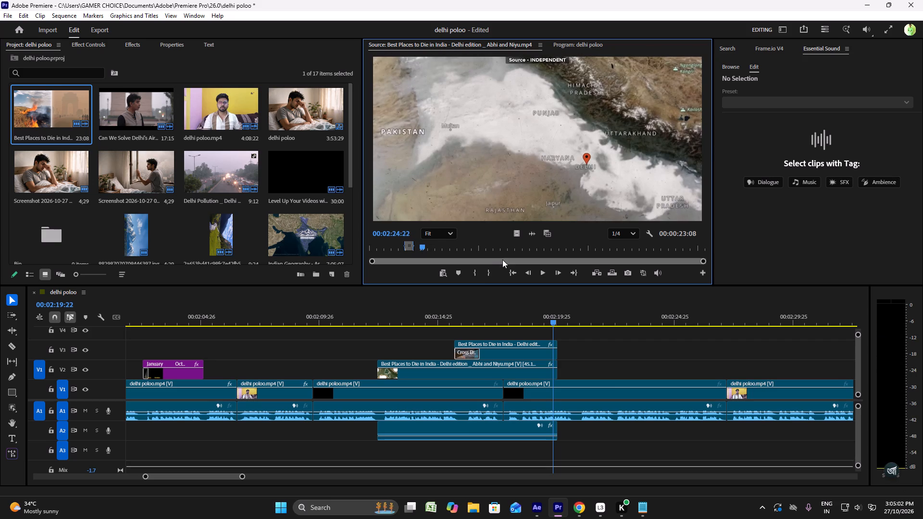
click(489, 270)
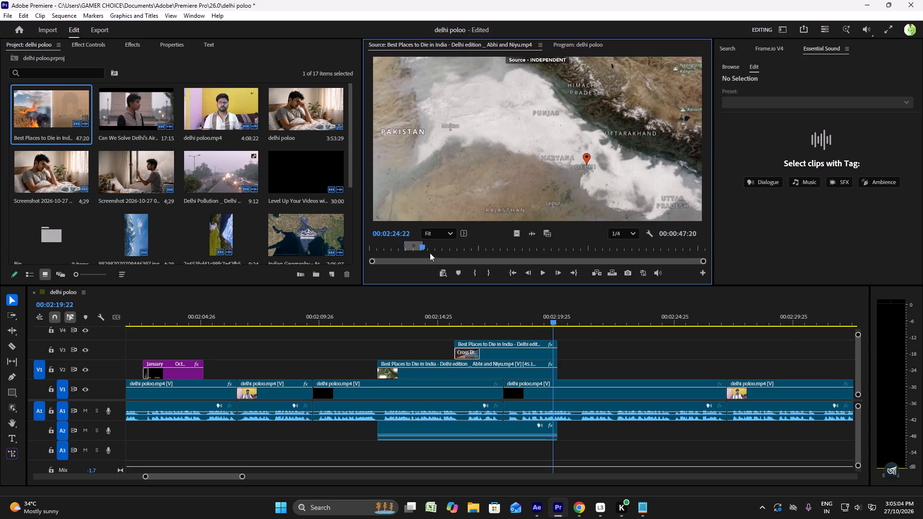
click(422, 249)
click(475, 274)
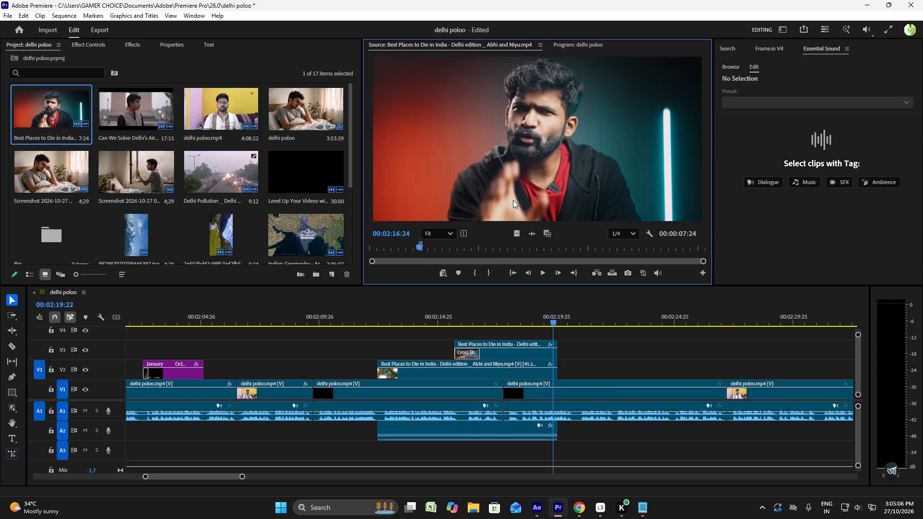
drag(513, 195, 604, 346)
Play the new V3 clip, trim about 3.5 seconds off its start, and move it to V2 directly after the map clip.
click(614, 324)
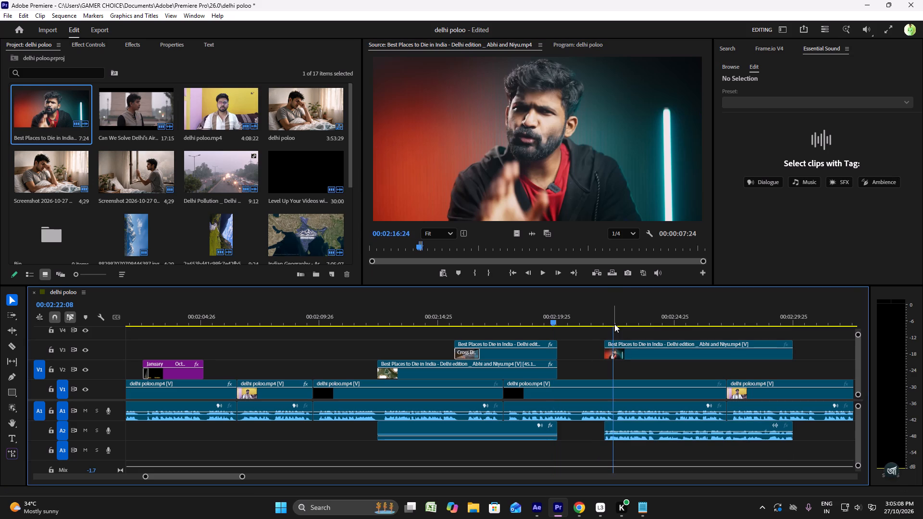
key(space)
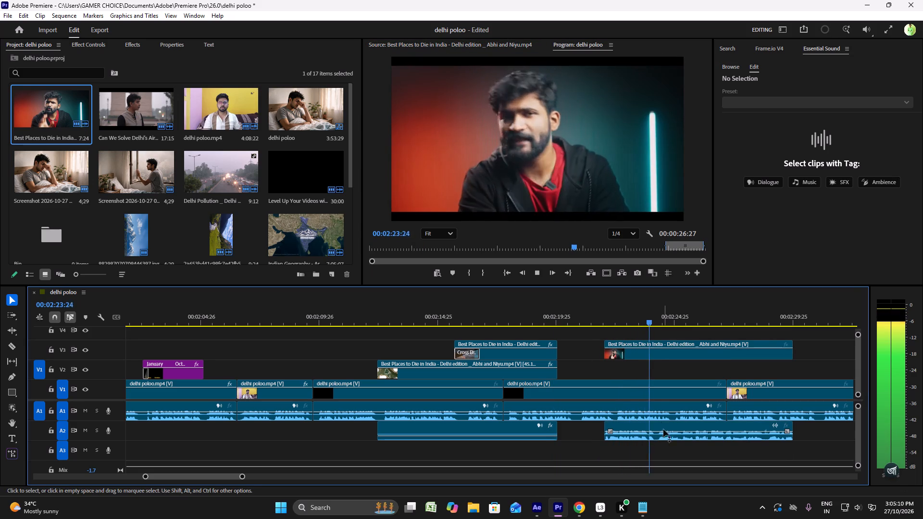
drag(663, 432, 664, 450)
key(space)
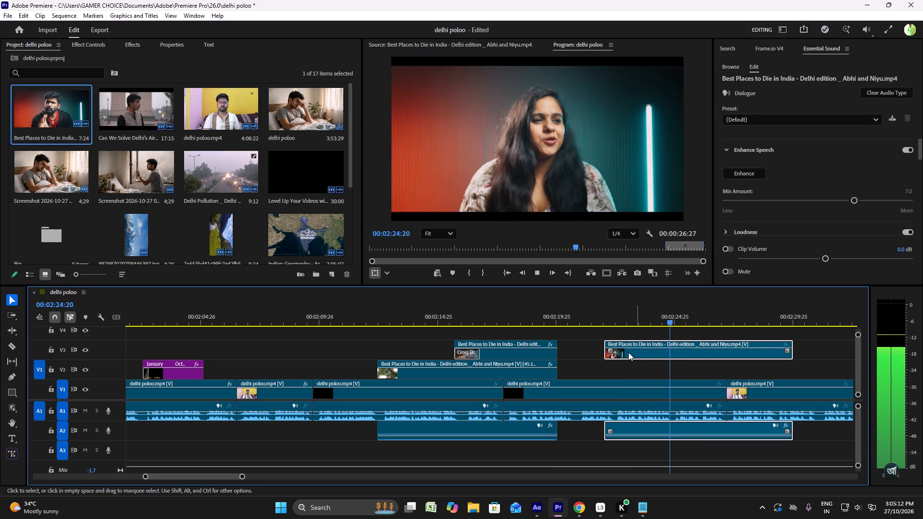
drag(607, 356, 635, 358)
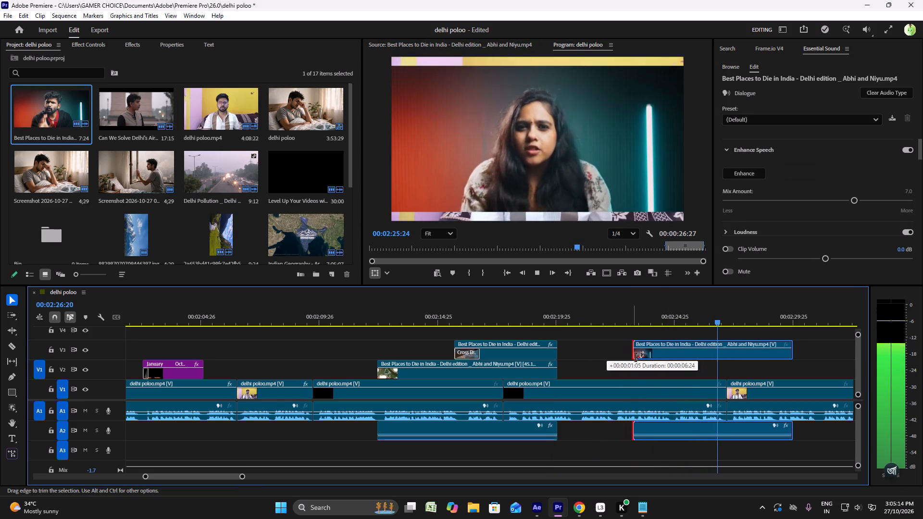
drag(635, 358, 687, 358)
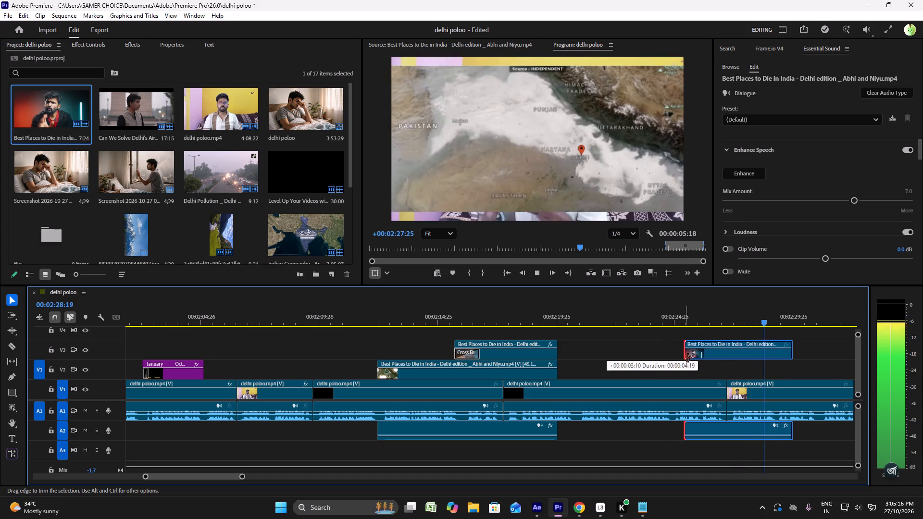
drag(687, 358, 690, 358)
key(space)
drag(719, 355, 637, 360)
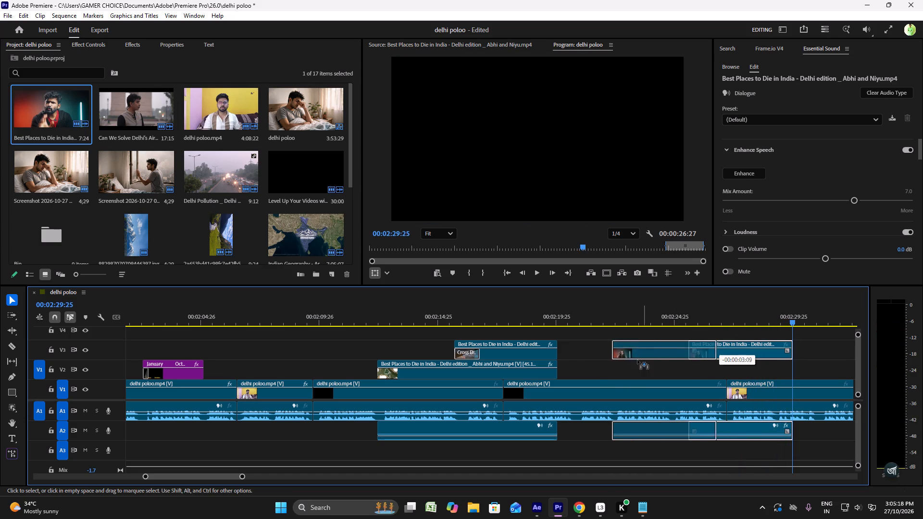
drag(637, 360, 590, 366)
Play the new V2 clip and extend its end by about 6 seconds to include more of the satellite smog map.
click(558, 314)
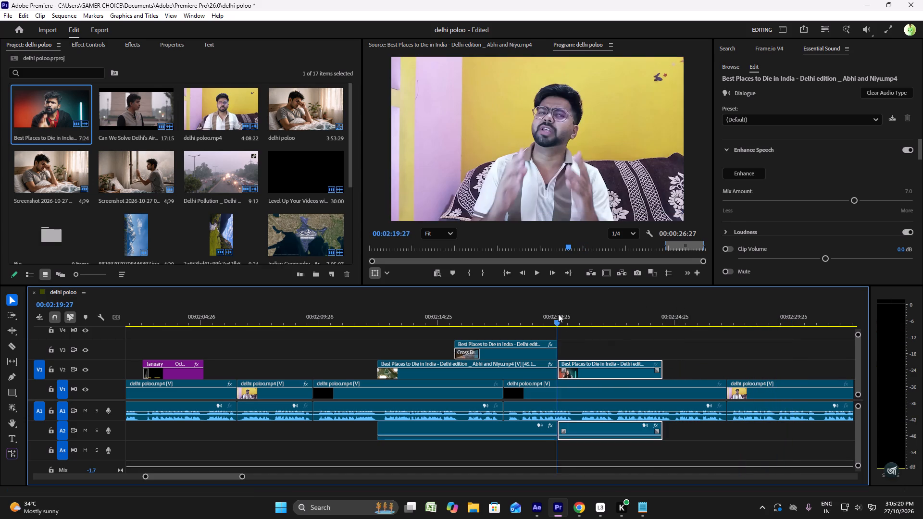
key(space)
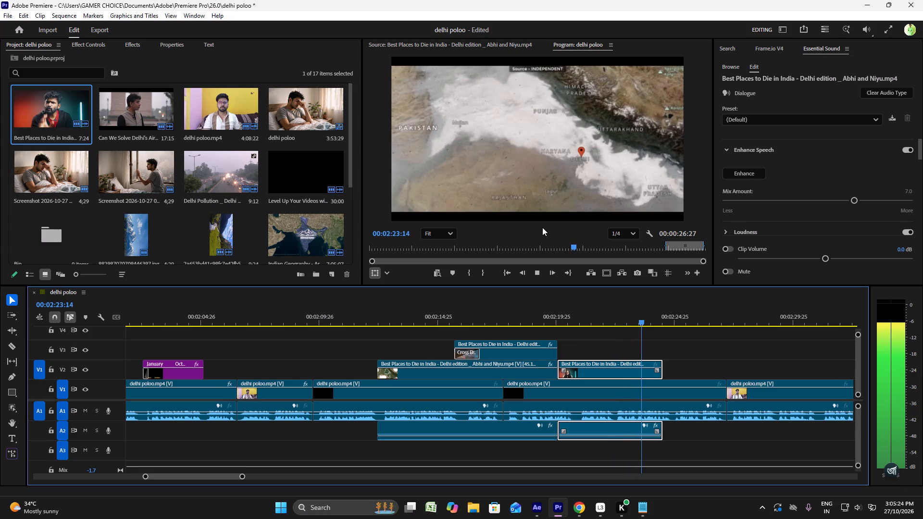
key(space)
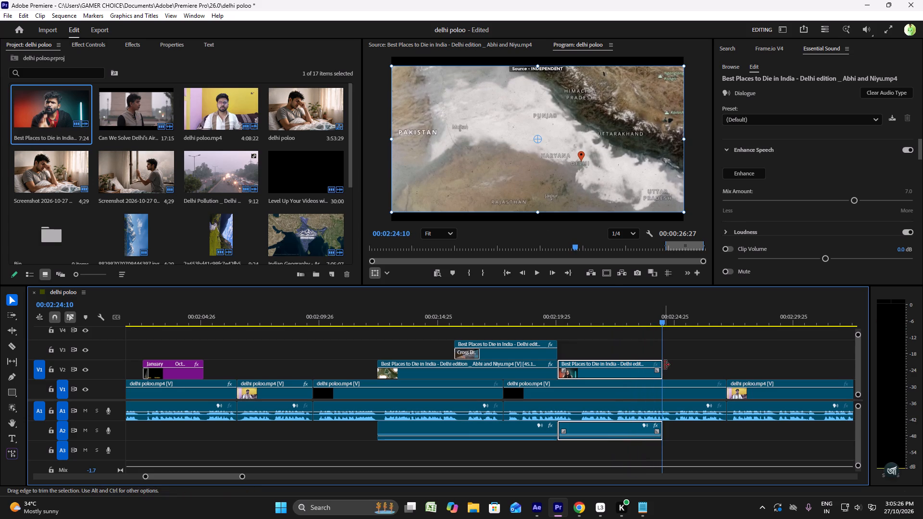
drag(665, 365, 806, 364)
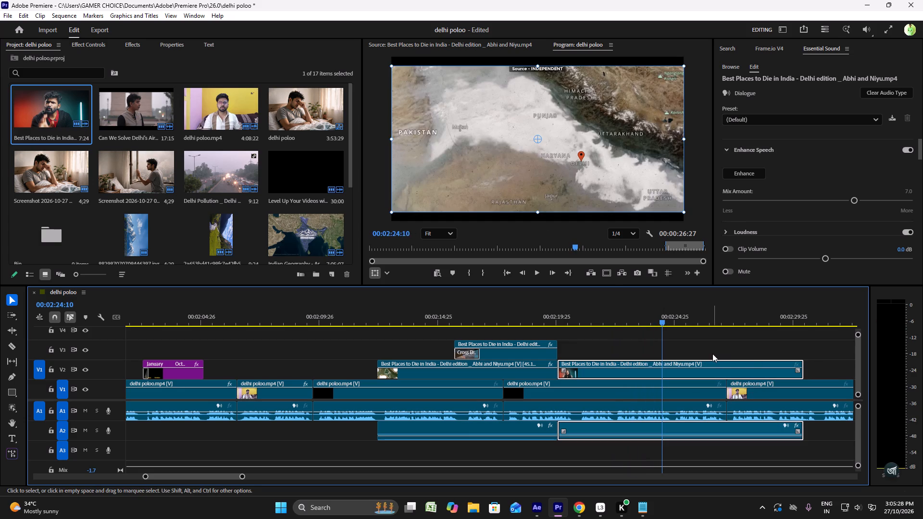
key(space)
key(space)
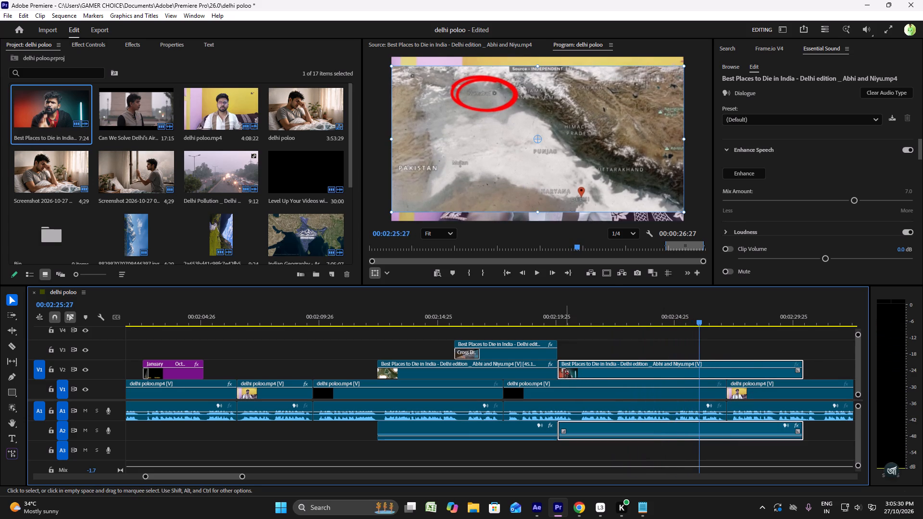
Trim about 4 seconds off the start of the V2 smog-map clip and butt it against the Punjab–Haryana map clip.
drag(561, 375, 607, 371)
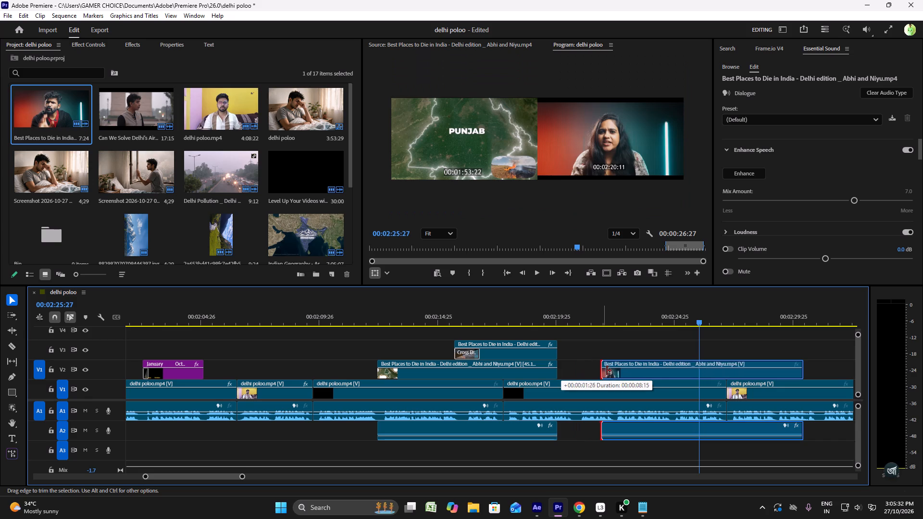
drag(607, 371, 663, 370)
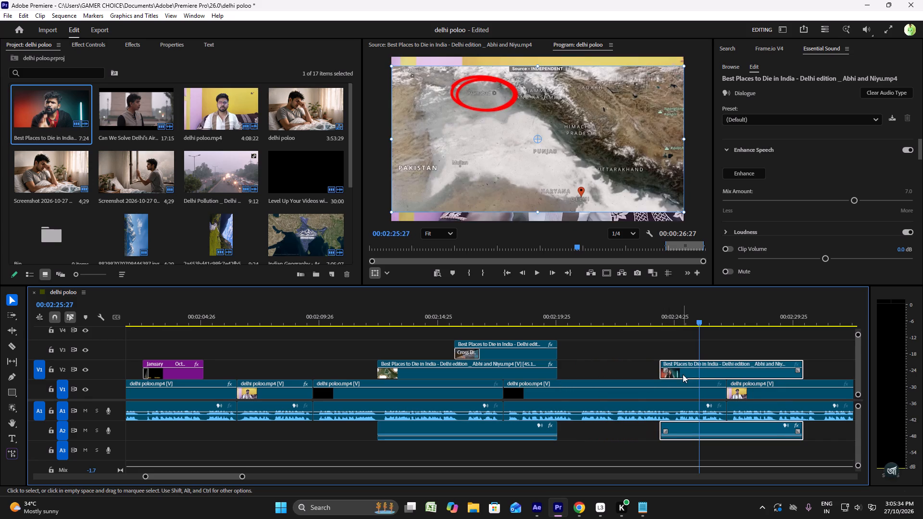
drag(683, 374, 586, 369)
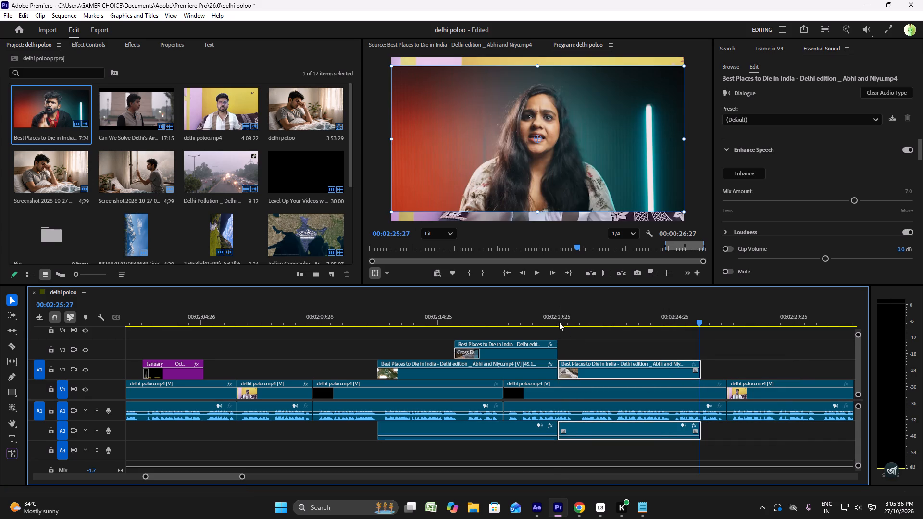
Play the V2 smog-map clip, trim its end so it lasts about 4 seconds, and check the cut.
click(552, 320)
key(space)
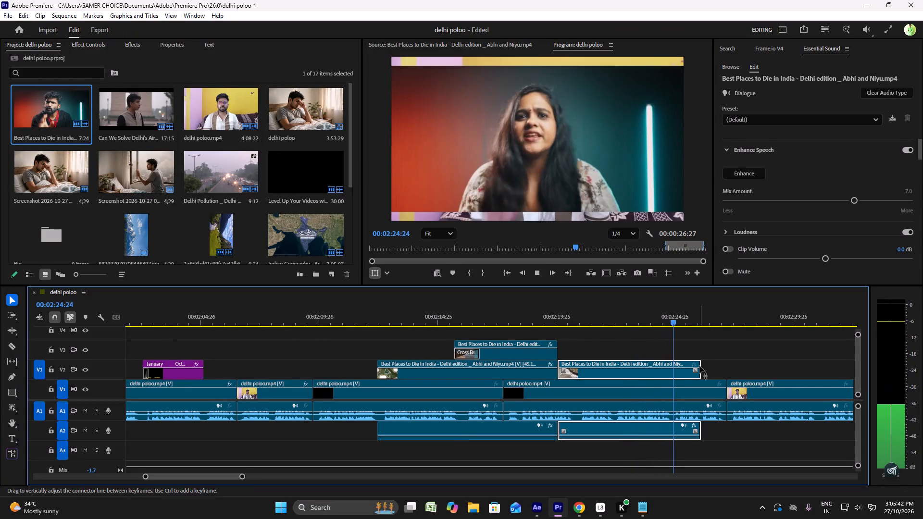
key(space)
drag(702, 369, 659, 366)
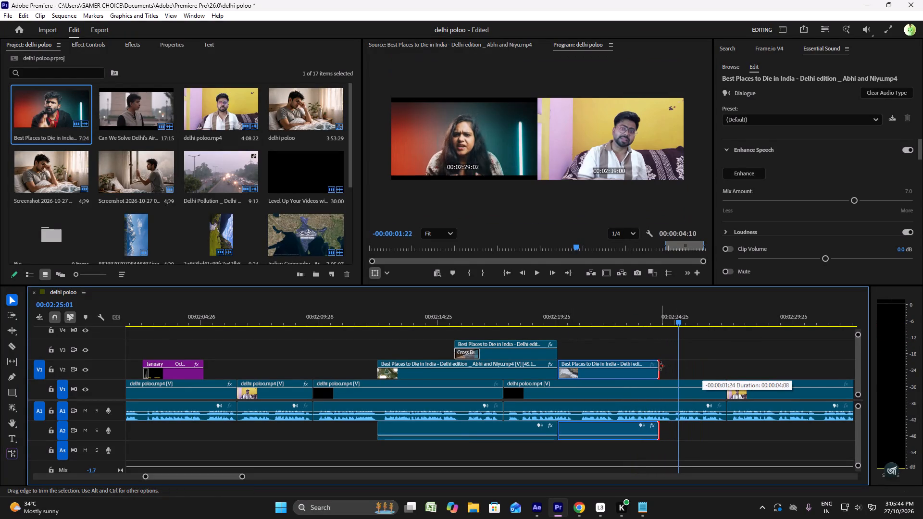
drag(659, 366, 653, 365)
click(626, 325)
key(space)
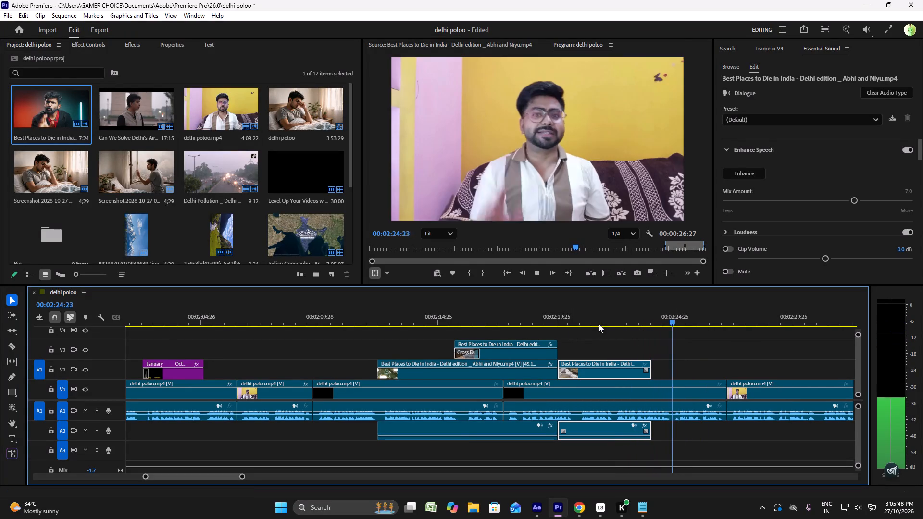
Shorten the end of the V2 smog-map clip to about 2.5 seconds, removing the presenter shot, and replay the section.
click(597, 323)
key(space)
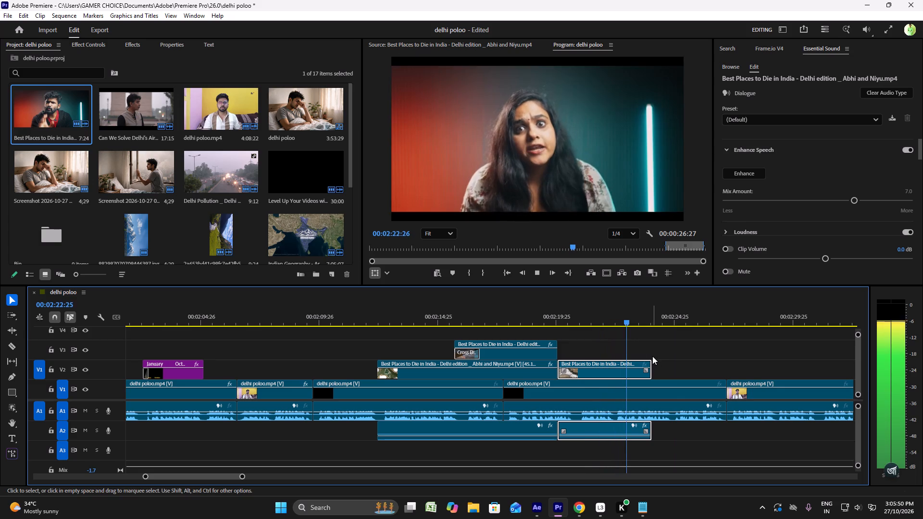
key(space)
drag(655, 364, 621, 358)
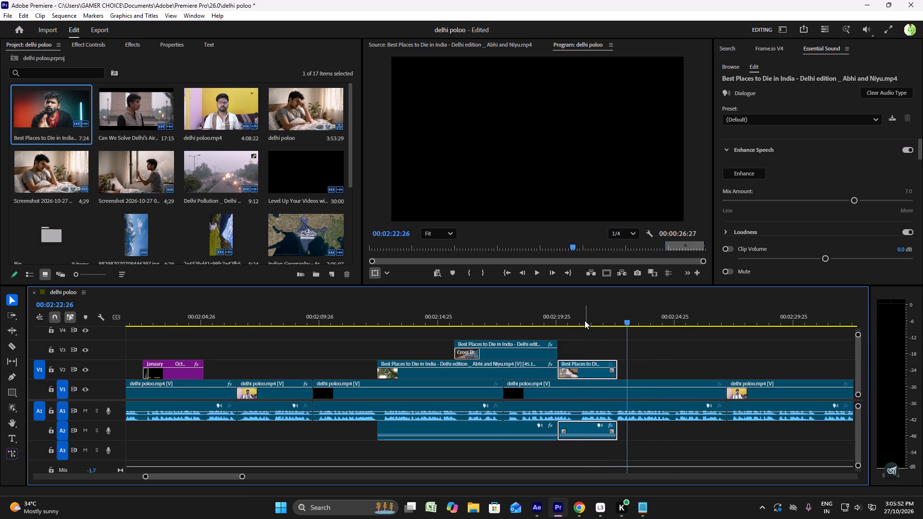
click(585, 321)
key(space)
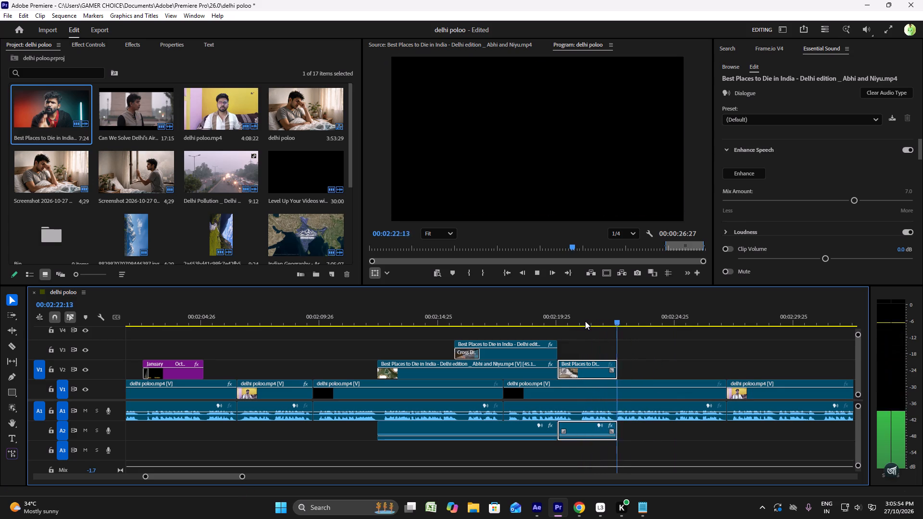
key(space)
click(547, 321)
key(space)
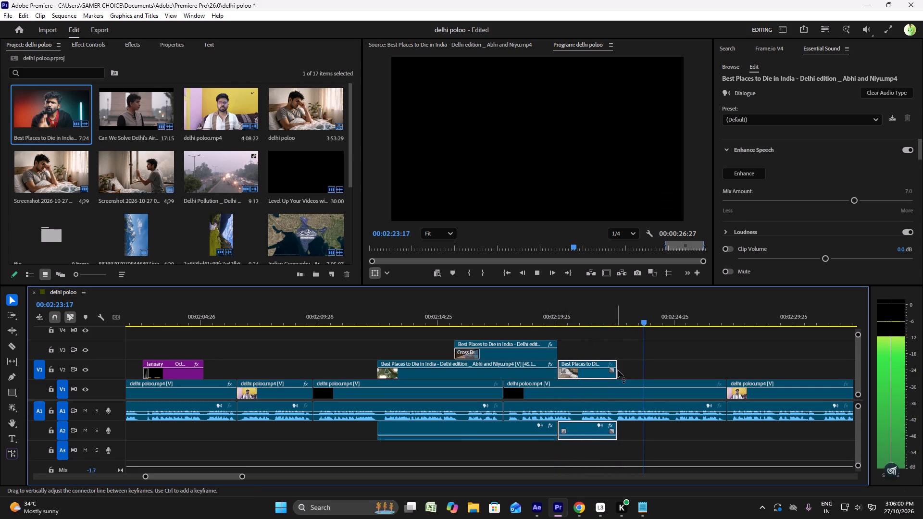
Shorten the end of the V2 smog-map clip to a duration of about 2 seconds and replay the section.
drag(620, 366, 609, 365)
click(566, 319)
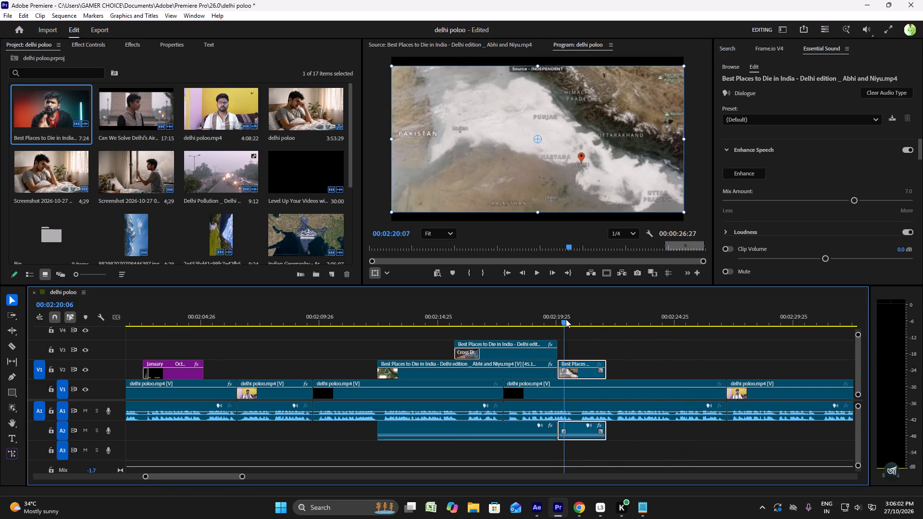
key(space)
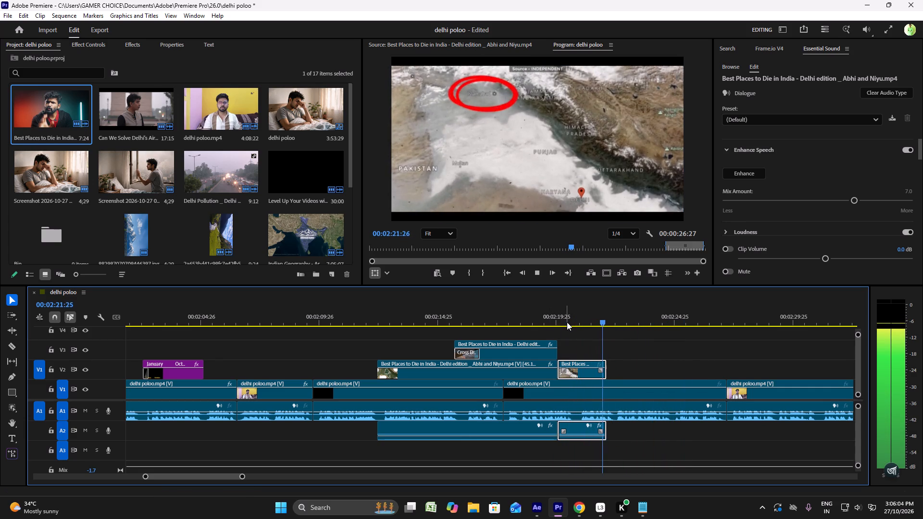
click(530, 315)
key(space)
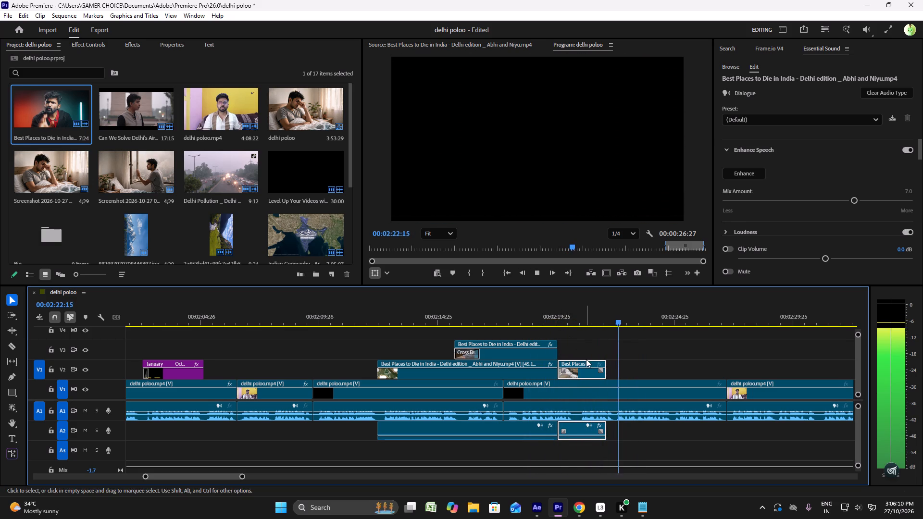
key(space)
Shift the V2 smog-map clip about 1 second later, extend its start back to the Punjab–Haryana map clip for a 3:01 duration, and replay.
drag(582, 372, 600, 372)
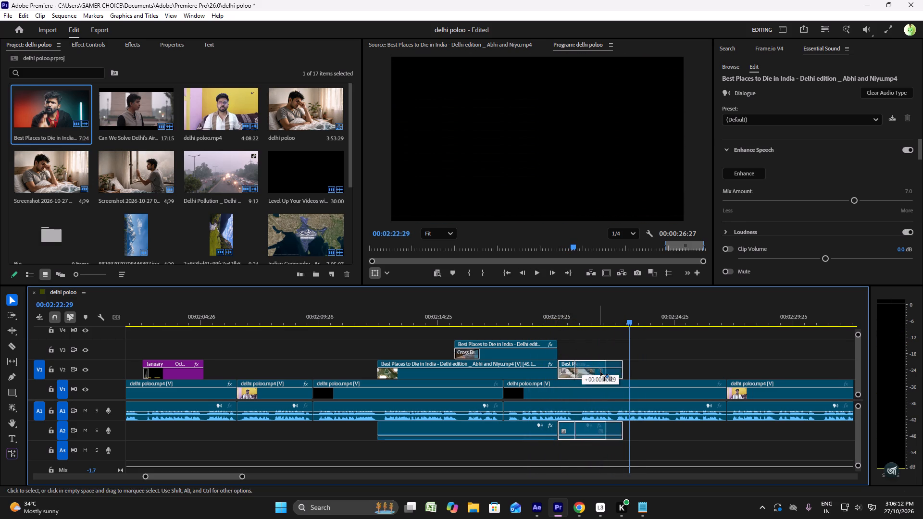
drag(600, 372, 599, 371)
drag(580, 369, 556, 368)
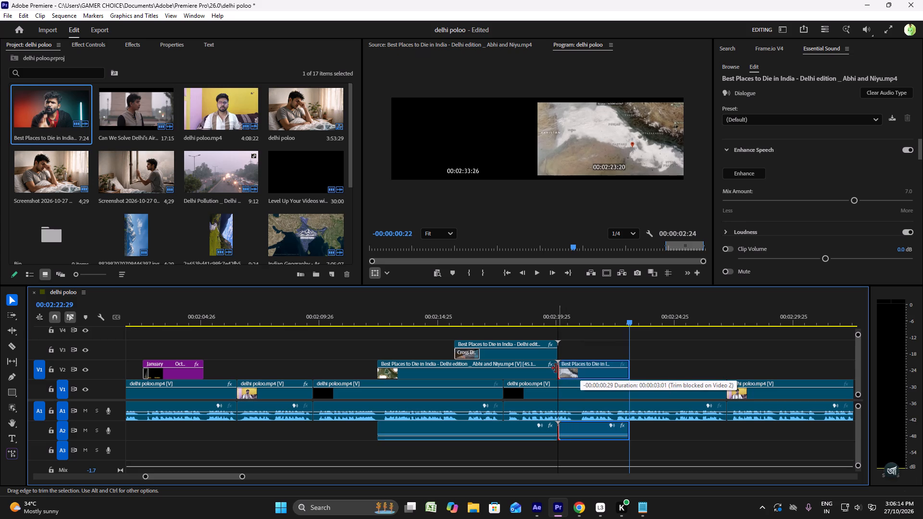
drag(556, 368, 549, 367)
click(559, 326)
click(559, 324)
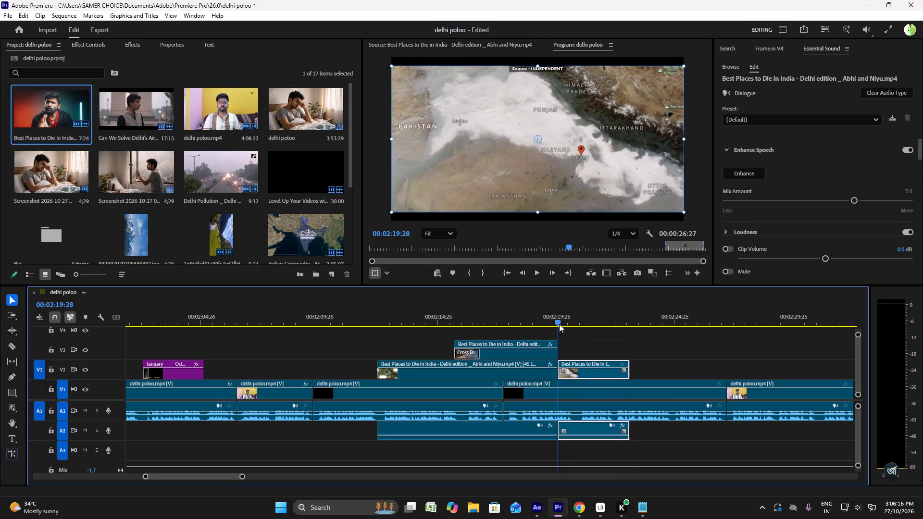
key(space)
key(space)
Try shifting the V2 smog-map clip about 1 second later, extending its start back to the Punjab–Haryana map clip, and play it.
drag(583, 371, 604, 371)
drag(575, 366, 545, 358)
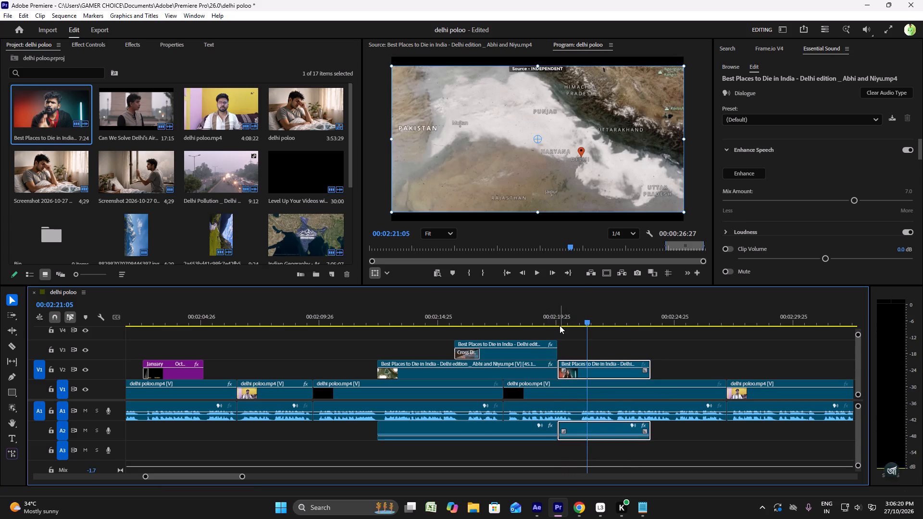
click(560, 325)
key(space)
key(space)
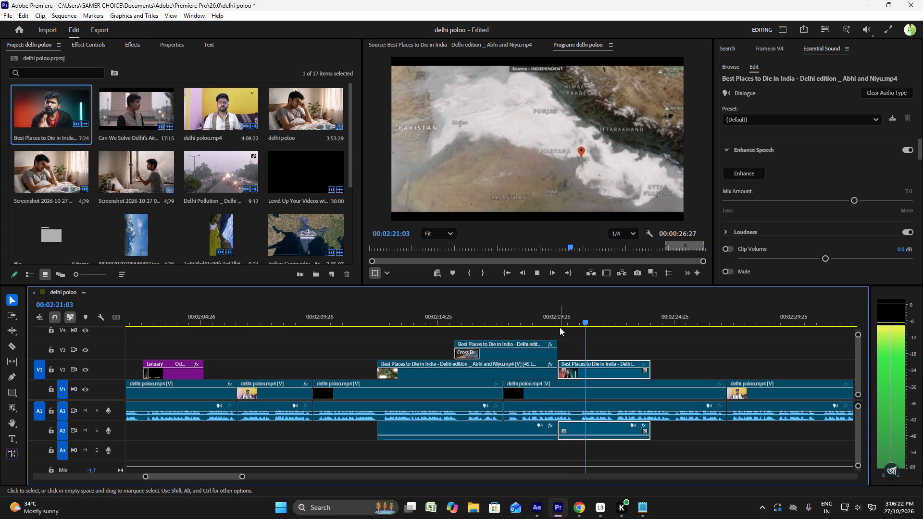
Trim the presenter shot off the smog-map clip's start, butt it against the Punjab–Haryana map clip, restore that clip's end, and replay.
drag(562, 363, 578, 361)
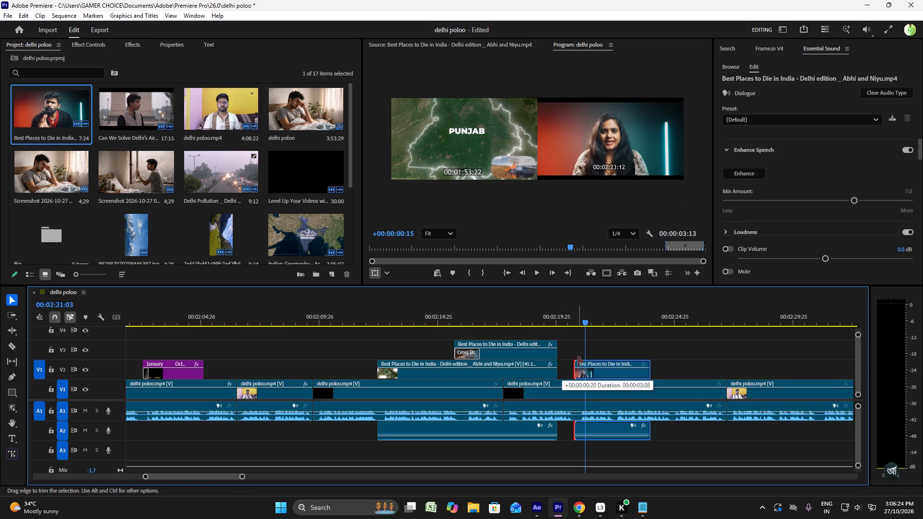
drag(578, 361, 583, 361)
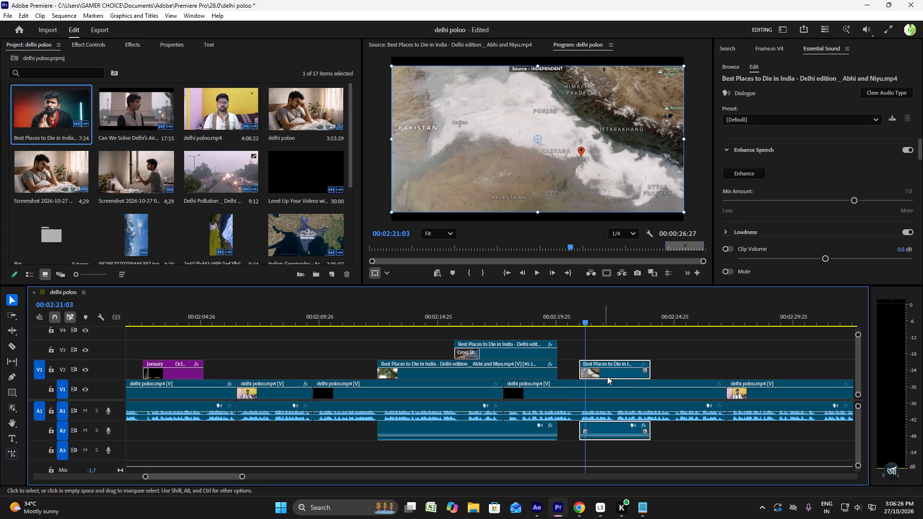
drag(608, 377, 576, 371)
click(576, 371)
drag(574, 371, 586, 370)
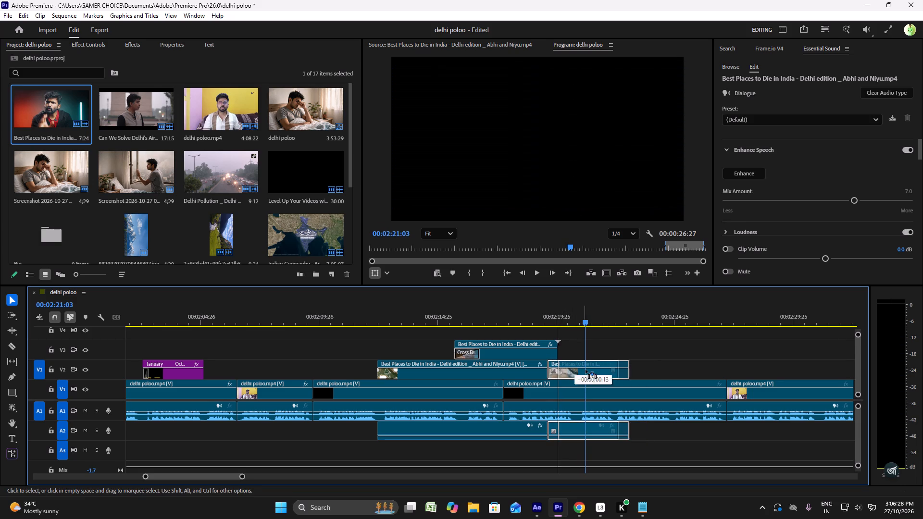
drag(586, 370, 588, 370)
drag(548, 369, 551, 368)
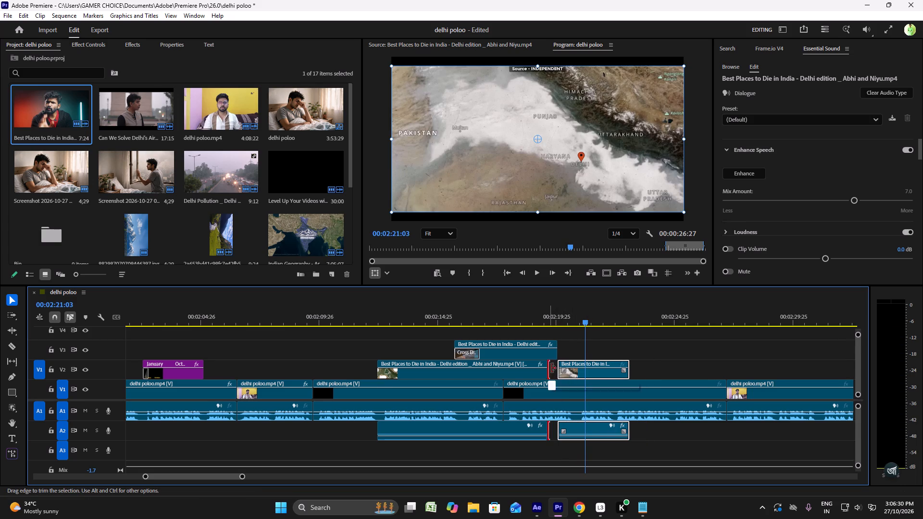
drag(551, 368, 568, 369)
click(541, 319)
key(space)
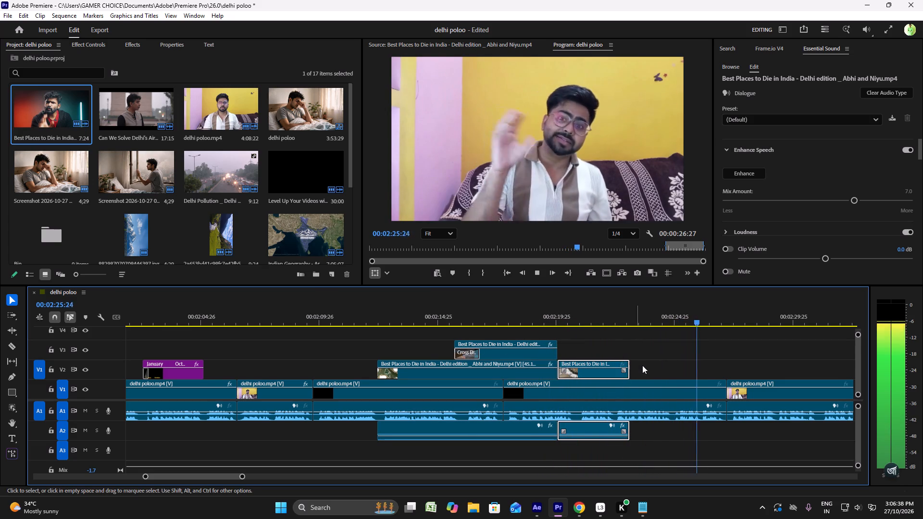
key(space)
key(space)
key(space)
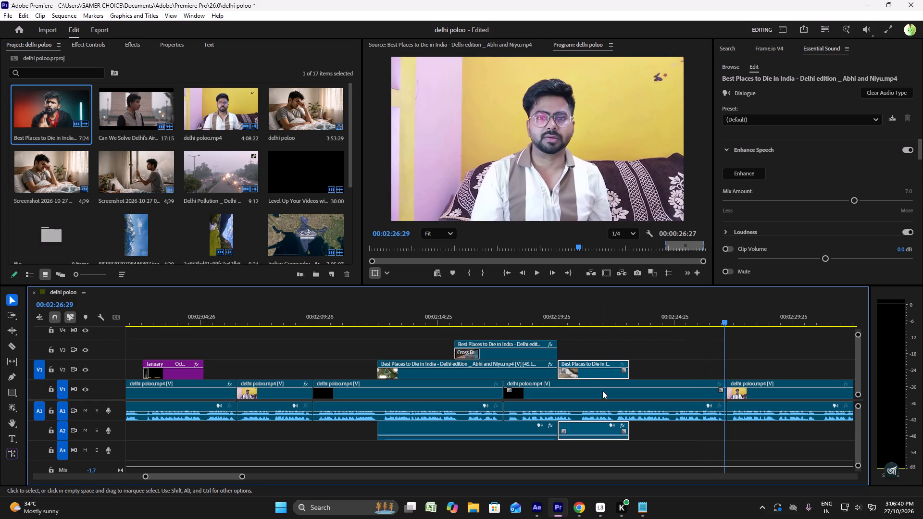
Slow the V2 smog-map clip to 53.22% speed, giving a duration of 00:00:05:21, and play it through its end.
right_click(597, 367)
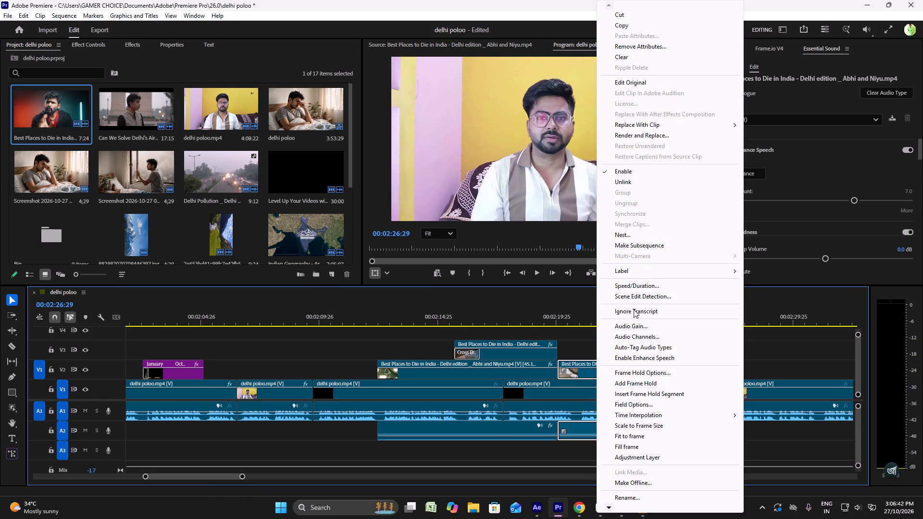
click(636, 289)
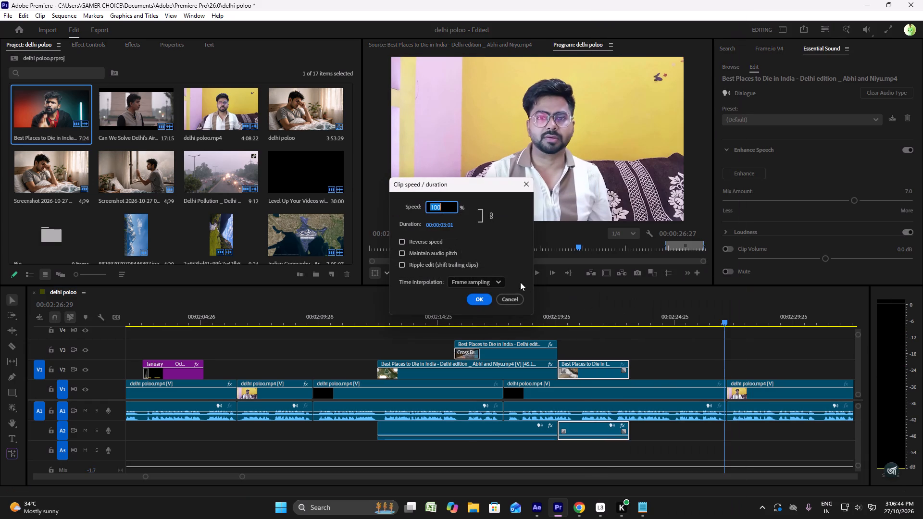
drag(447, 227, 490, 230)
click(490, 230)
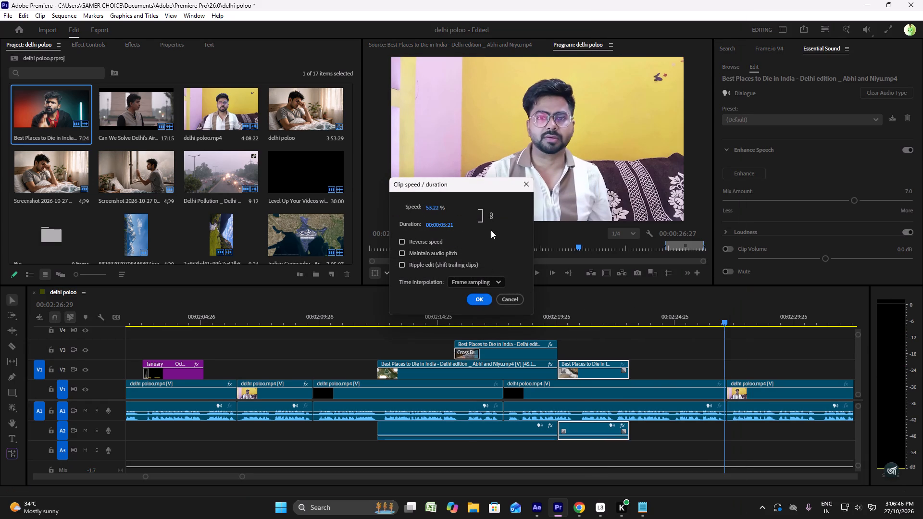
click(483, 300)
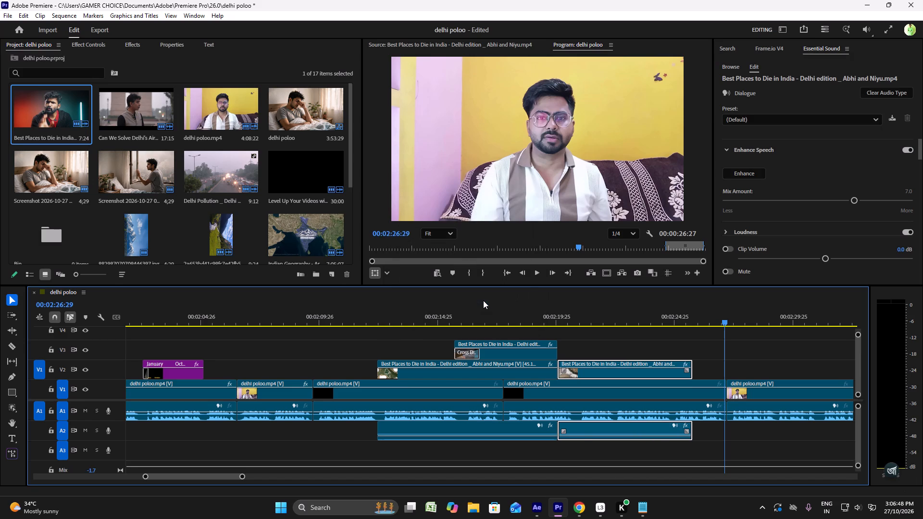
click(585, 320)
key(space)
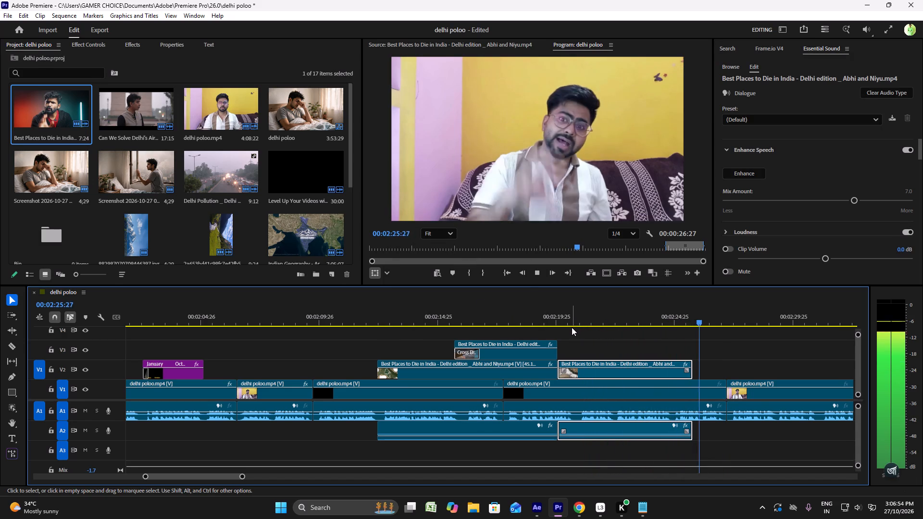
key(space)
click(657, 315)
key(space)
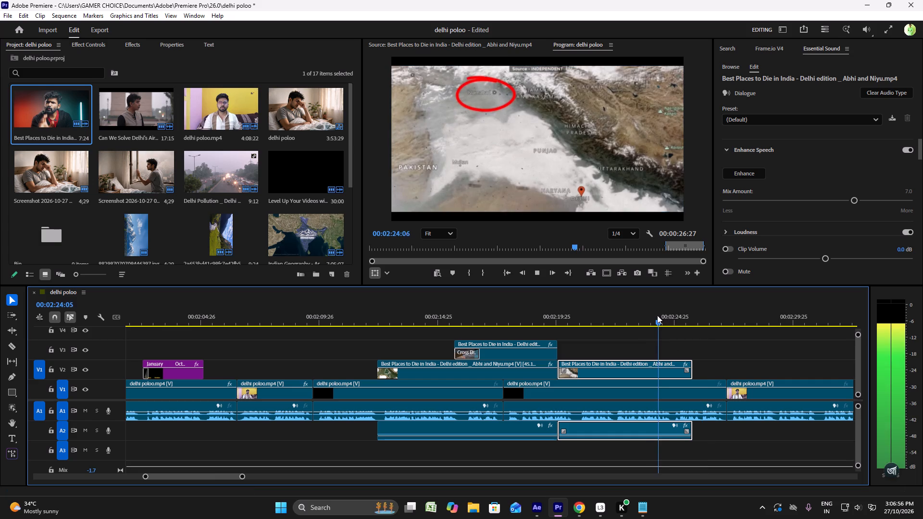
key(space)
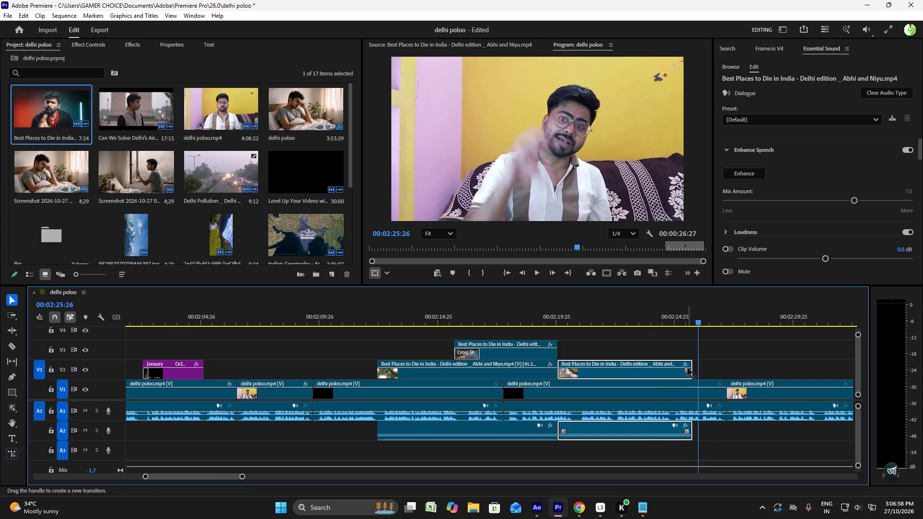
Set the V2 smog-map clip's scale to 114 and position to 967, 549, and replay from the Punjab–Haryana map clip's start.
click(674, 323)
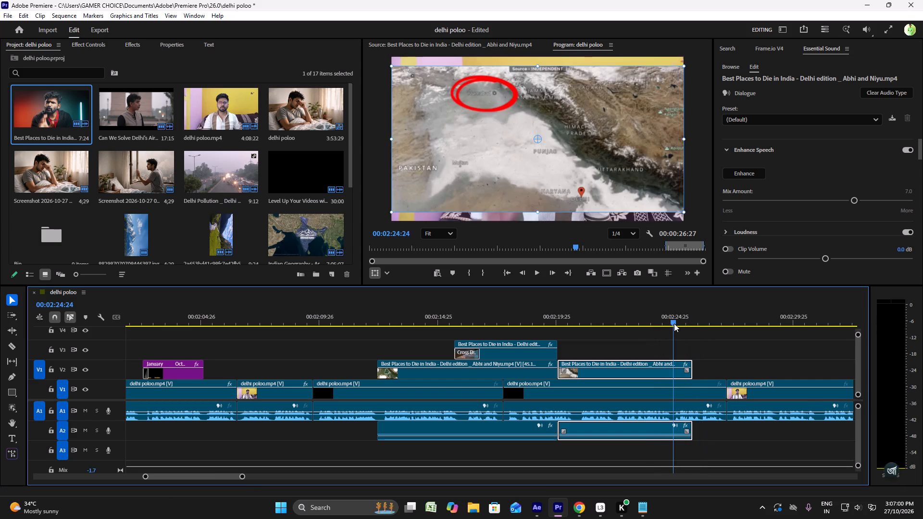
key(space)
key(space)
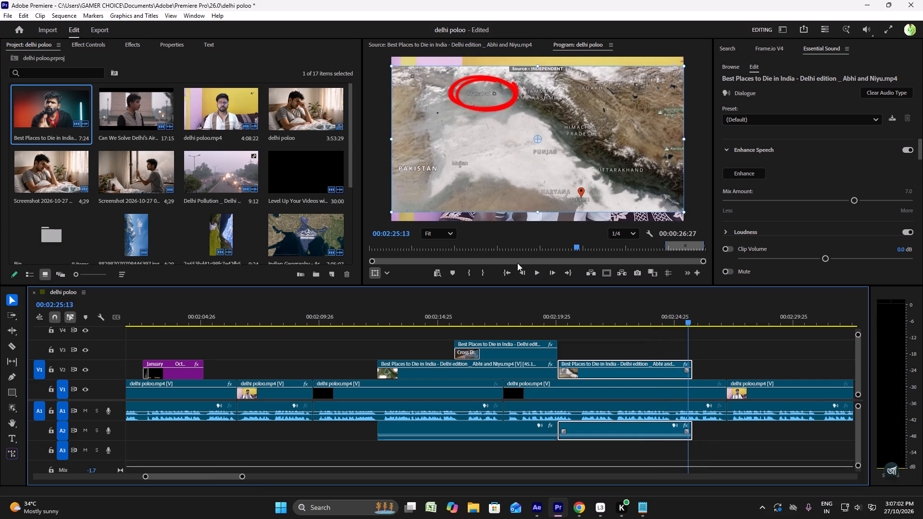
click(82, 50)
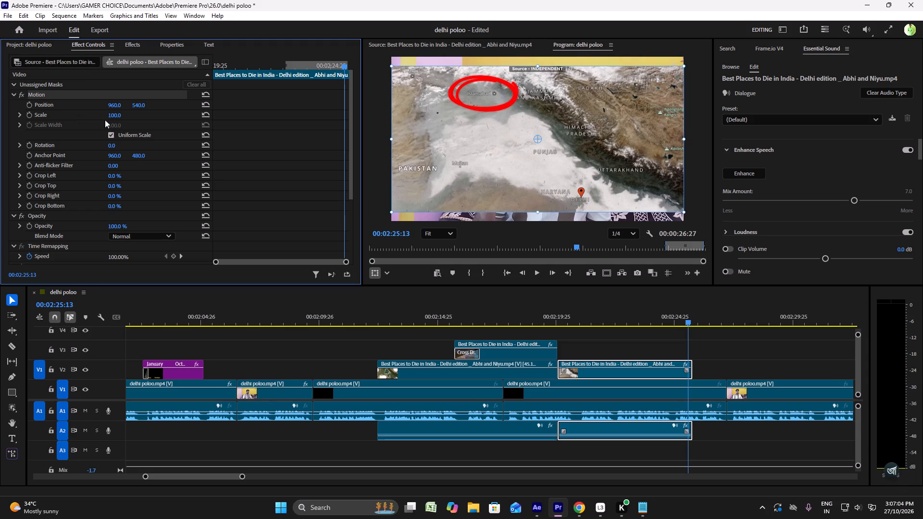
drag(119, 116, 125, 116)
click(117, 102)
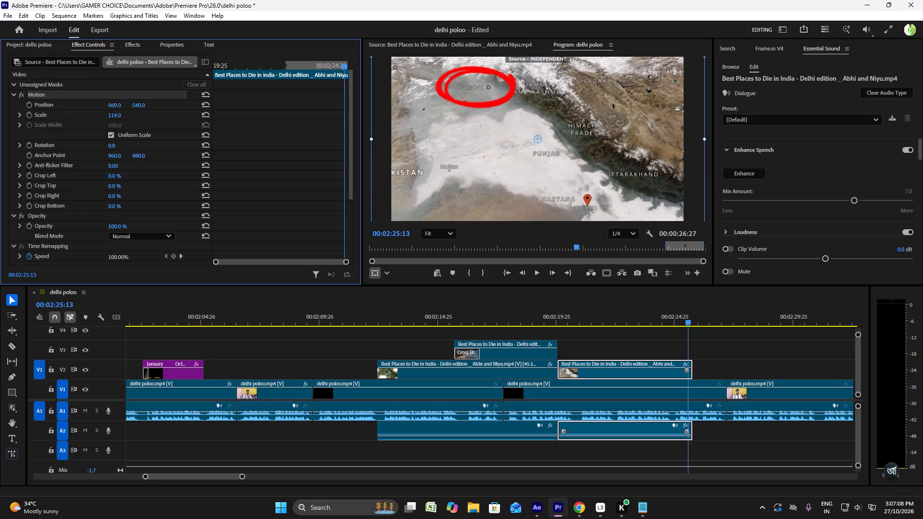
click(143, 108)
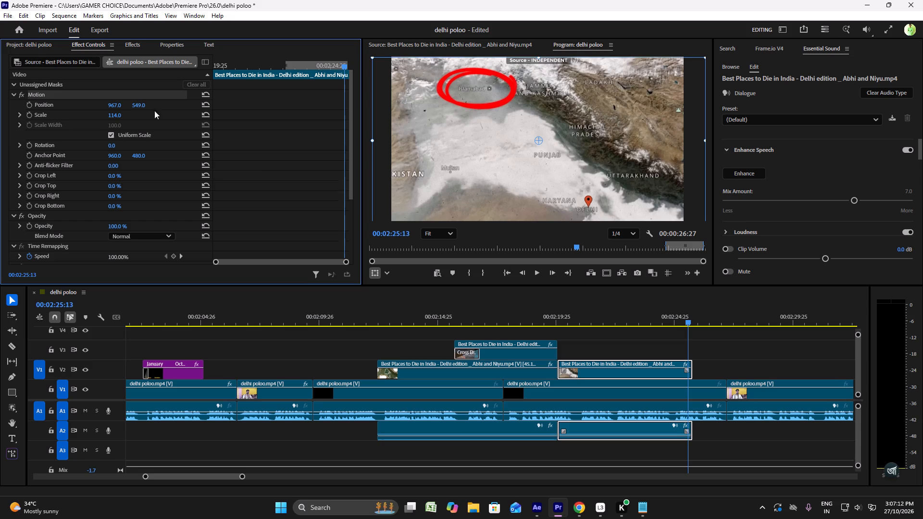
click(376, 319)
key(space)
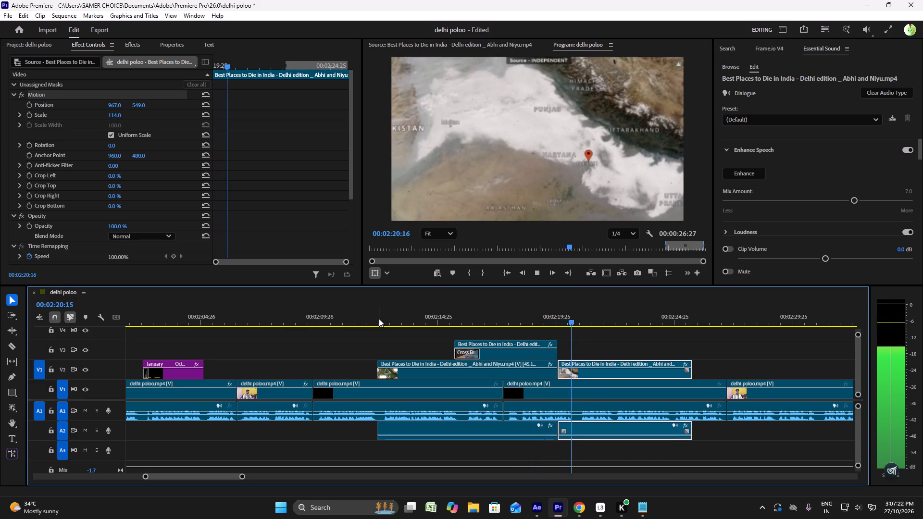
key(space)
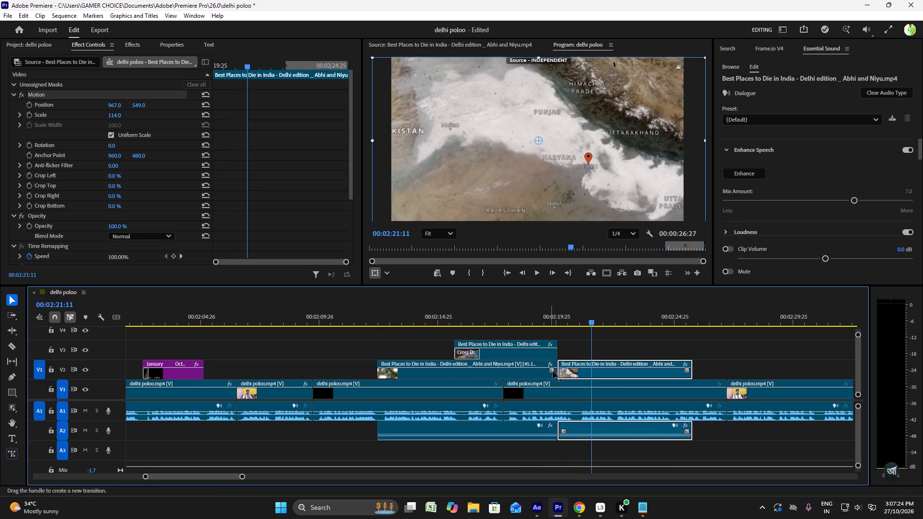
Add short transitions to the end of the Punjab–Haryana map clip and the start of the V2 smog-map clip, and replay the cut.
drag(551, 370, 546, 368)
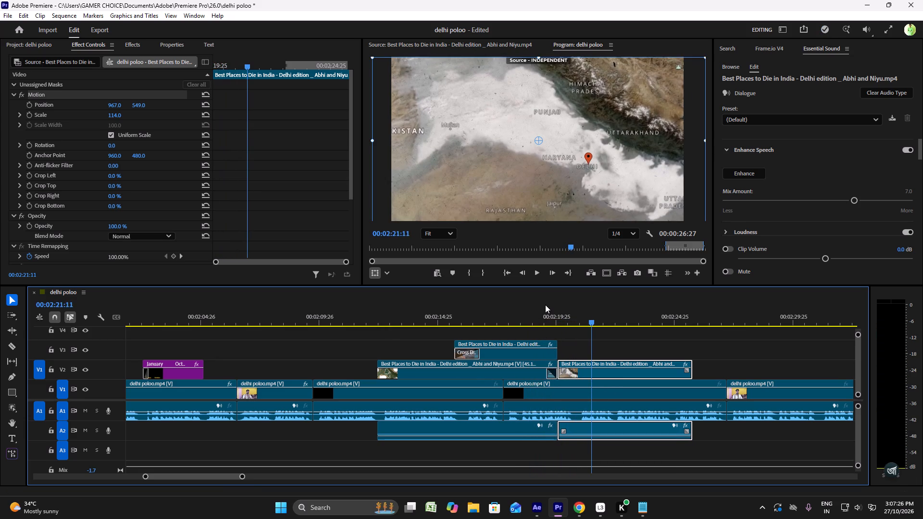
click(545, 305)
click(544, 308)
key(space)
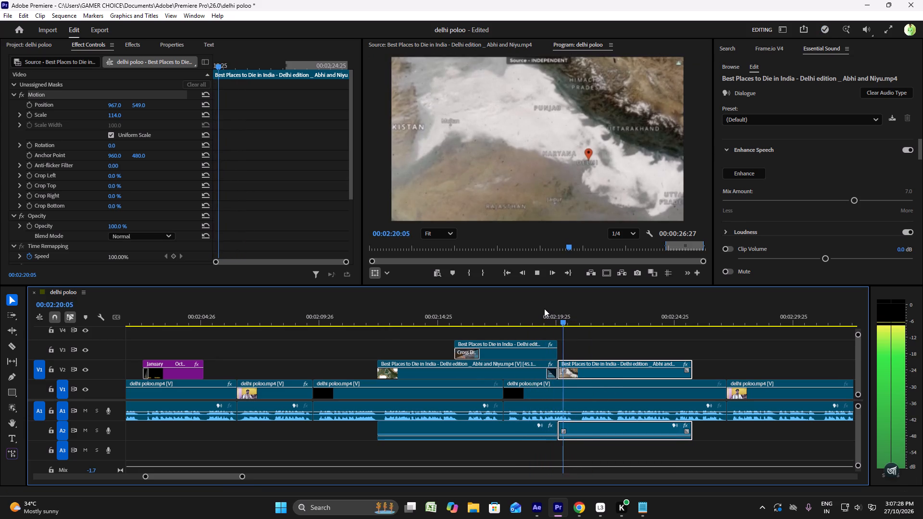
key(space)
drag(565, 370, 570, 369)
click(539, 322)
key(space)
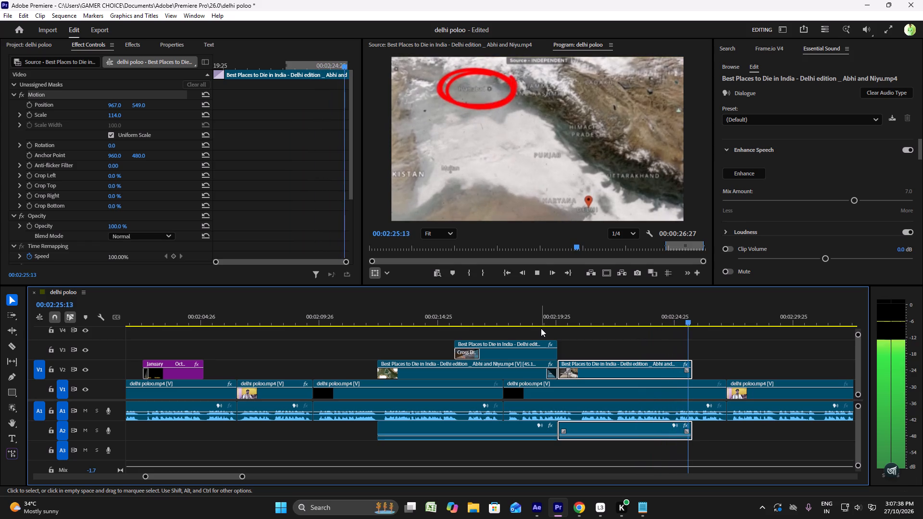
key(space)
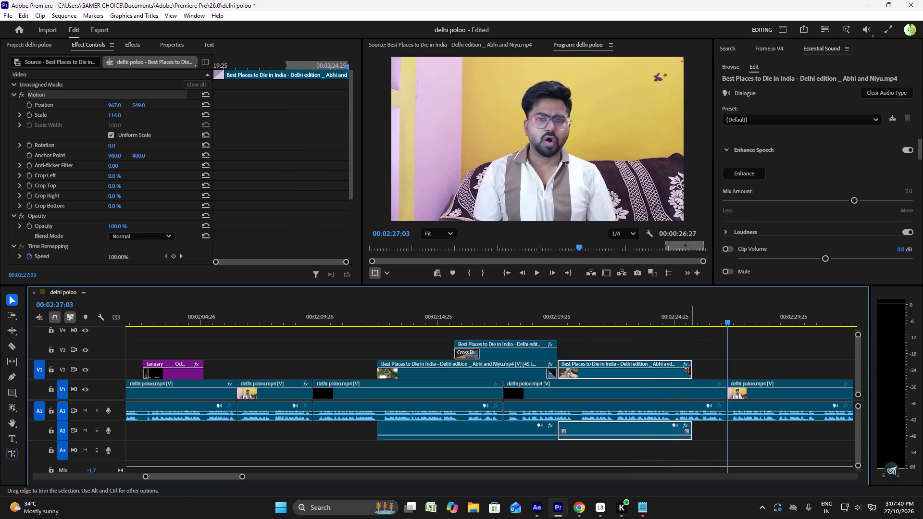
Add a transition to the end of the V2 smog-map clip and play across it into the presenter footage.
click(686, 371)
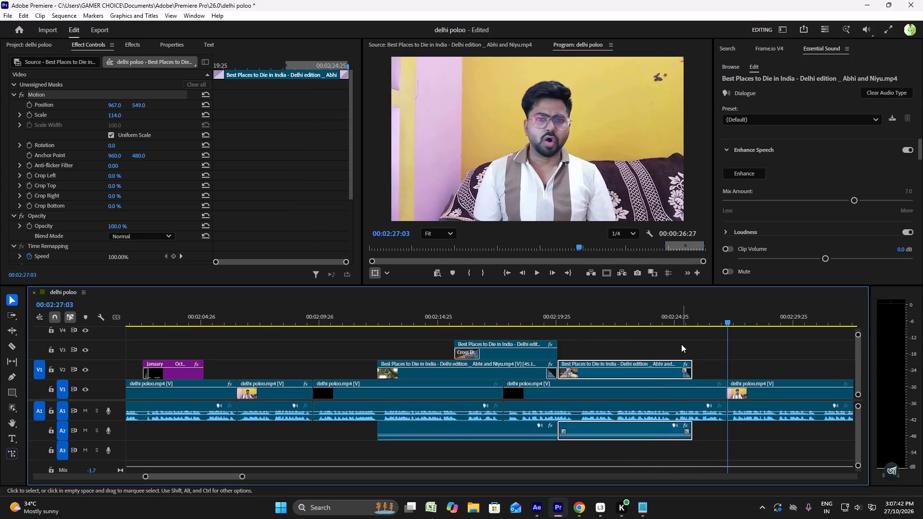
click(681, 325)
key(space)
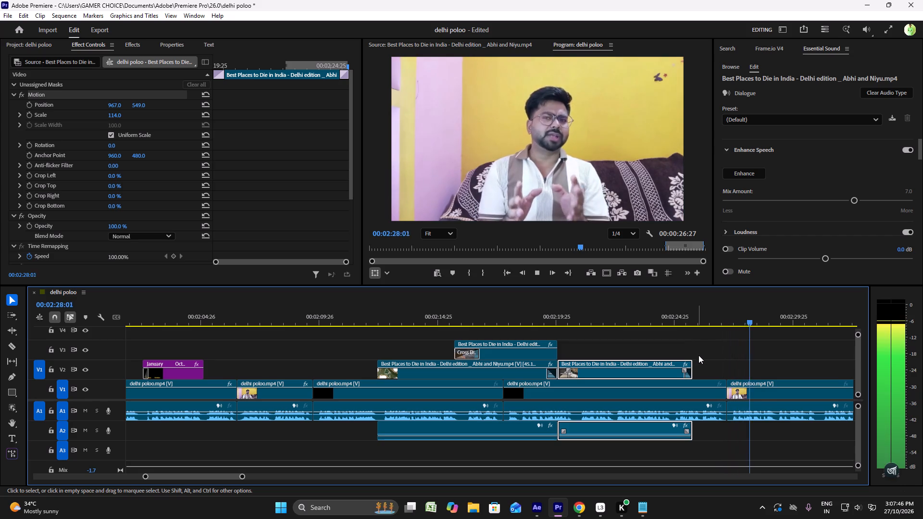
key(space)
Set the scale of the V1 presenter clip after the last black segment to 130 and briefly play it.
click(748, 396)
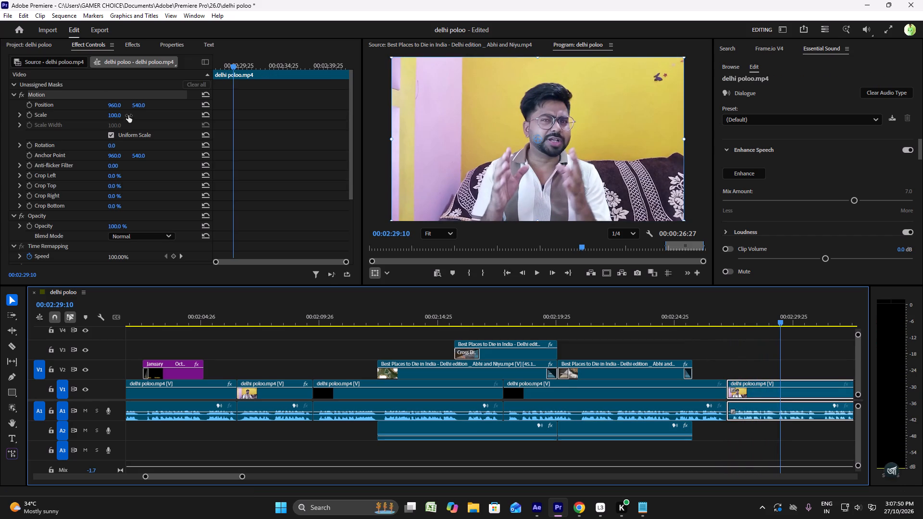
drag(128, 115, 143, 116)
key(space)
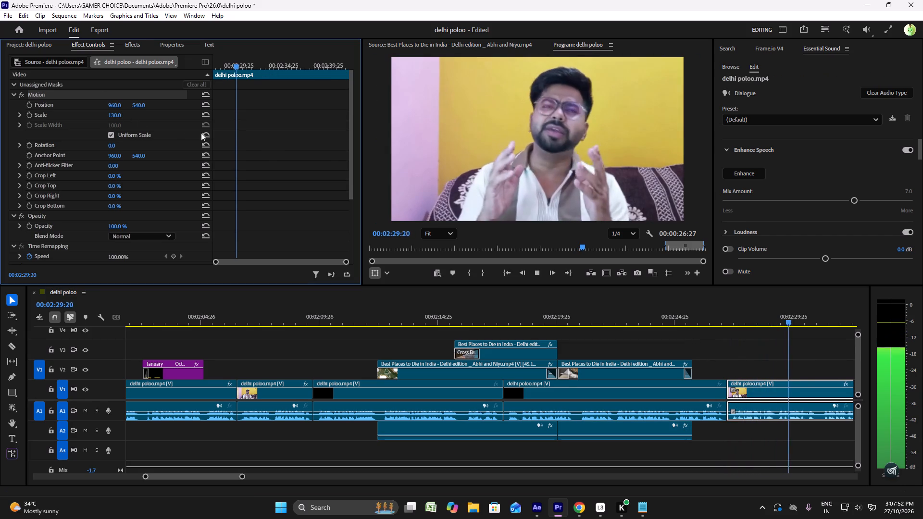
key(space)
Replay from near the end of the V2 smog-map clip into the enlarged presenter clip, and return to just after that clip's start.
click(685, 316)
key(space)
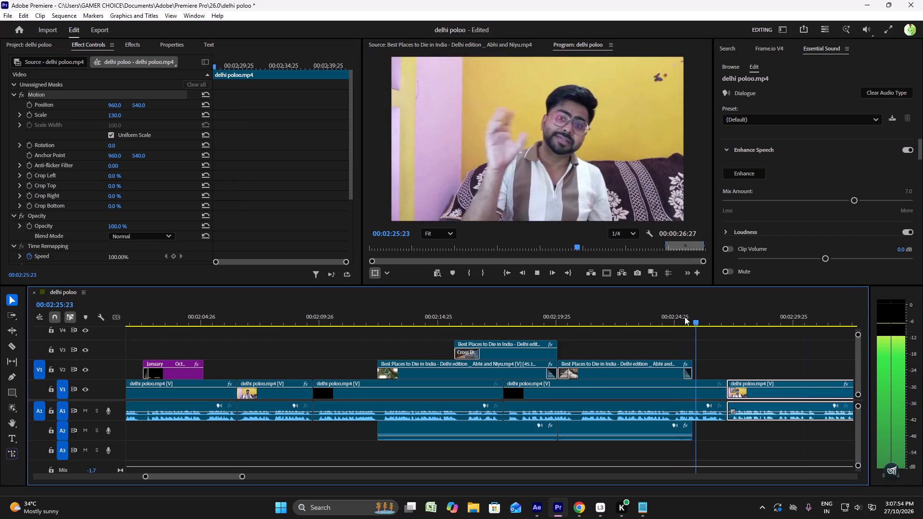
alt+scroll(685, 318, down, 5)
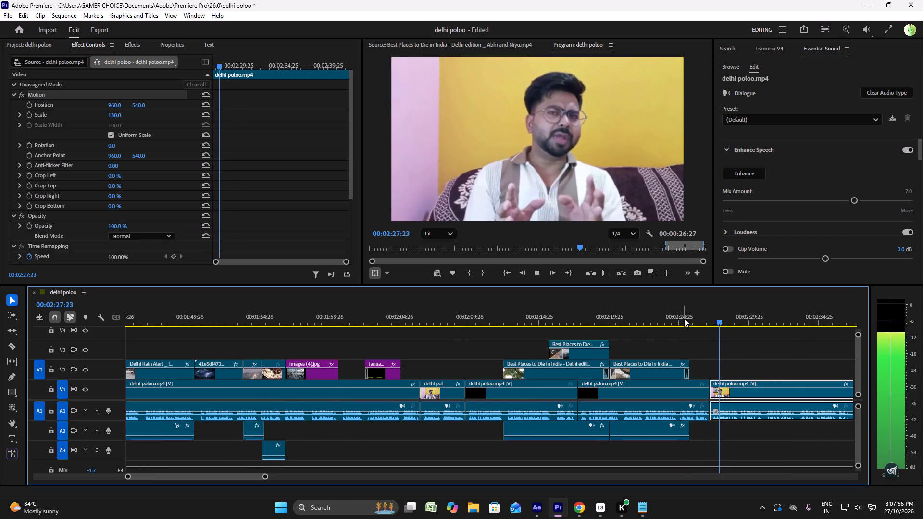
scroll(684, 323, down, 18)
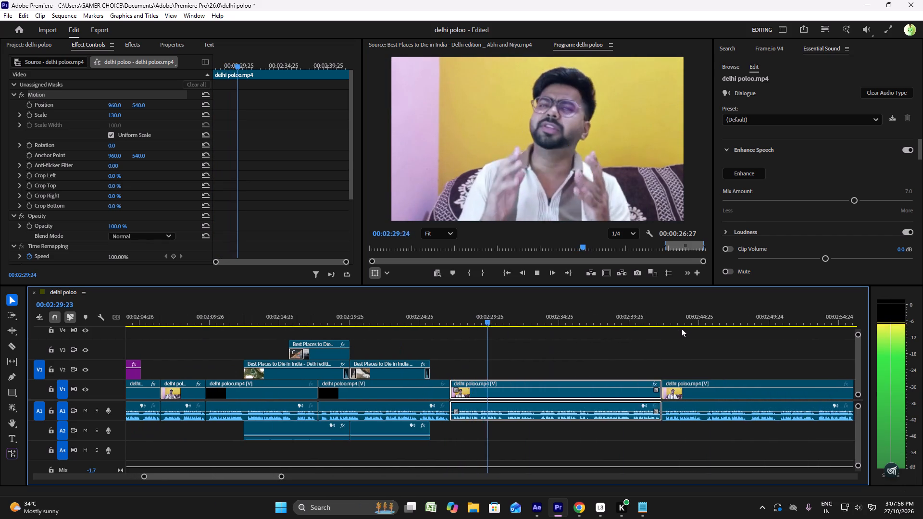
scroll(681, 328, down, 6)
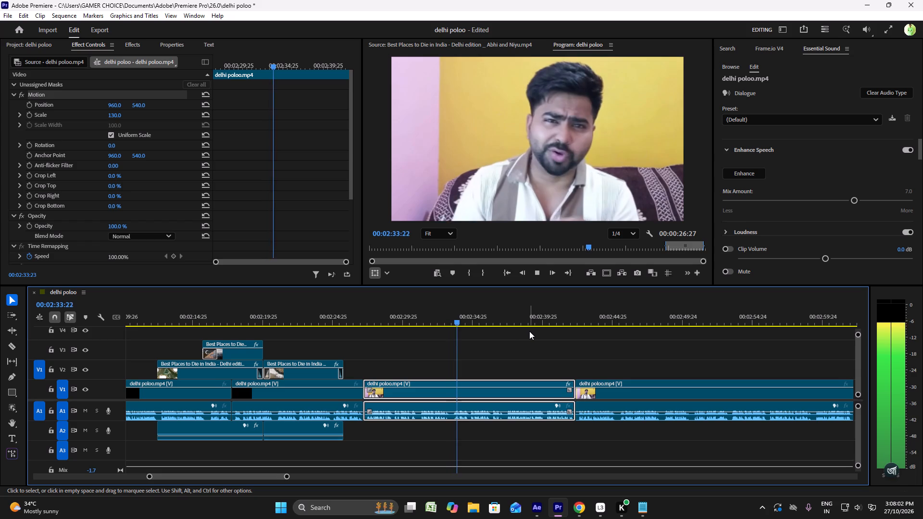
key(space)
alt+scroll(438, 336, up, 3)
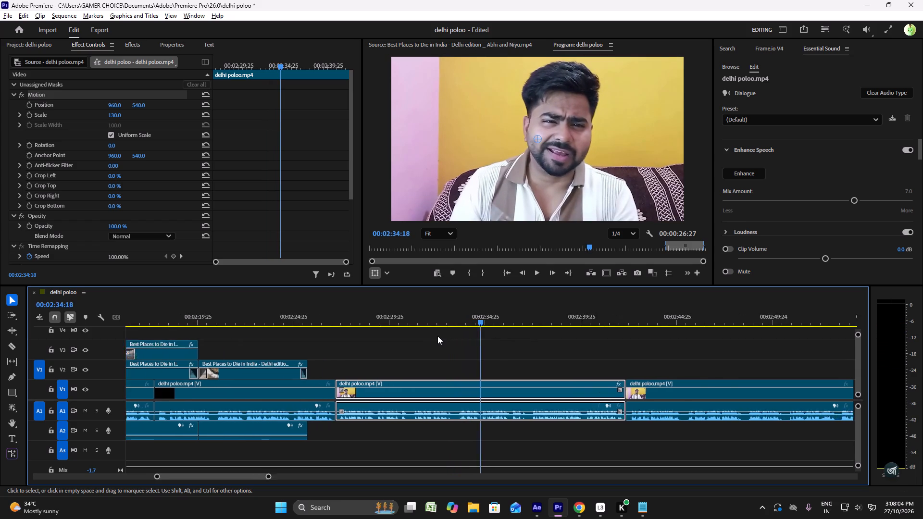
alt+scroll(437, 336, up, 3)
click(331, 309)
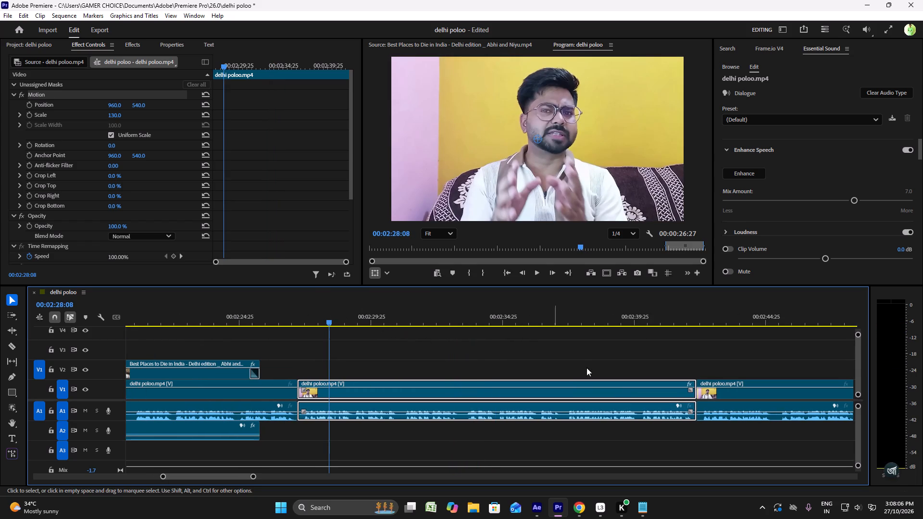
Copy the phrase "Thermal Inversion" from the Notepad script and search Pinterest for it in Chrome.
click(646, 510)
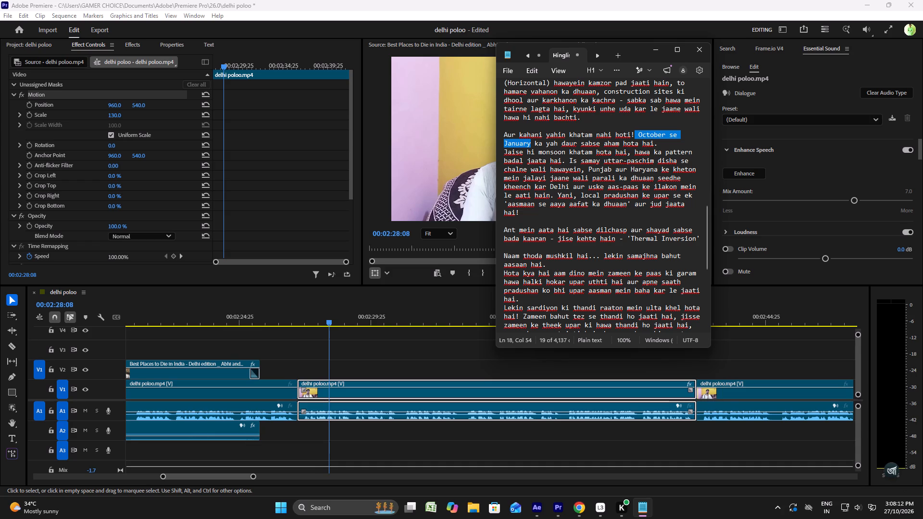
drag(630, 239, 697, 237)
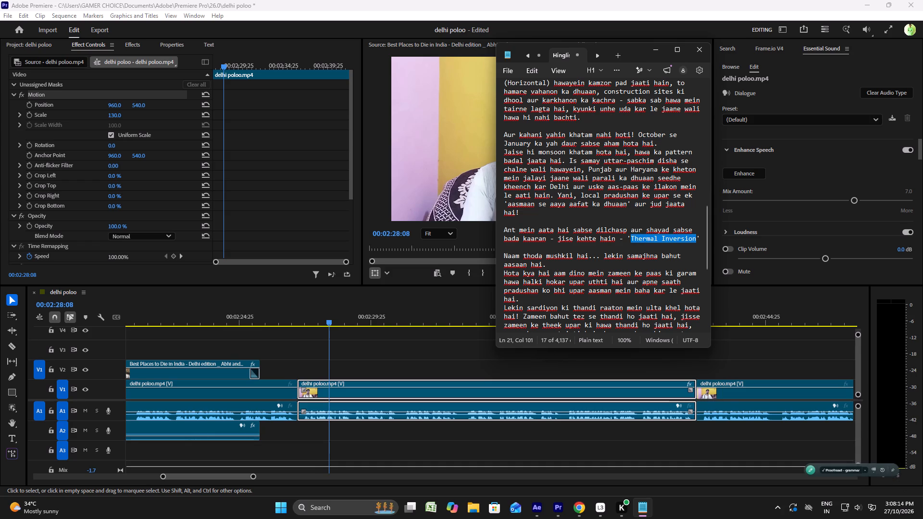
key(ctrl+c)
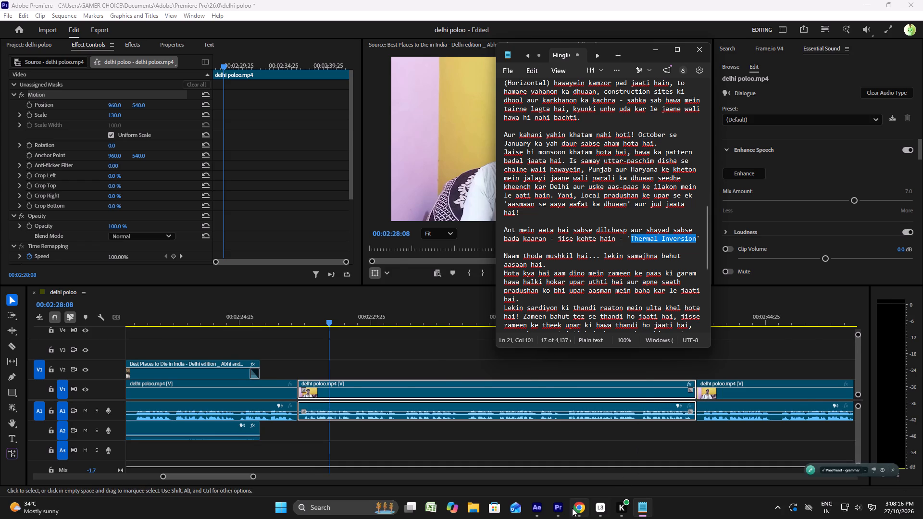
click(572, 508)
click(194, 0)
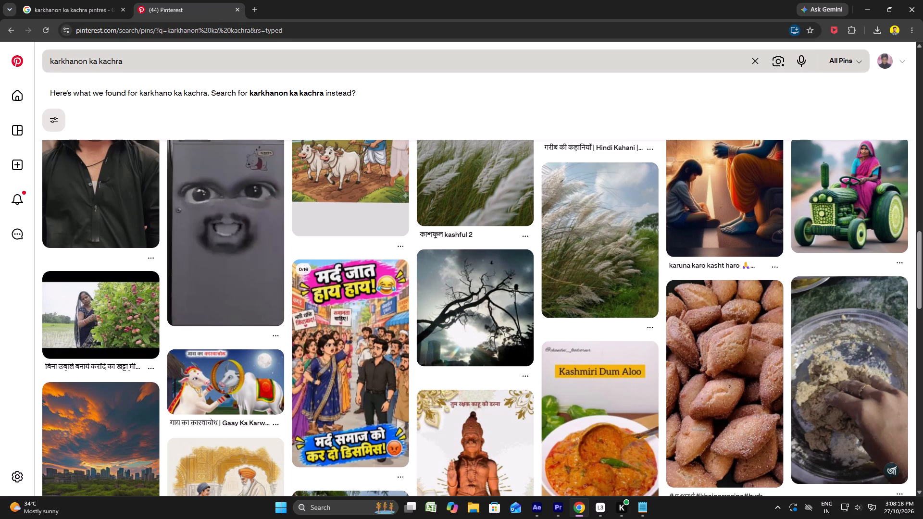
drag(271, 60, 36, 43)
key(ctrl+v)
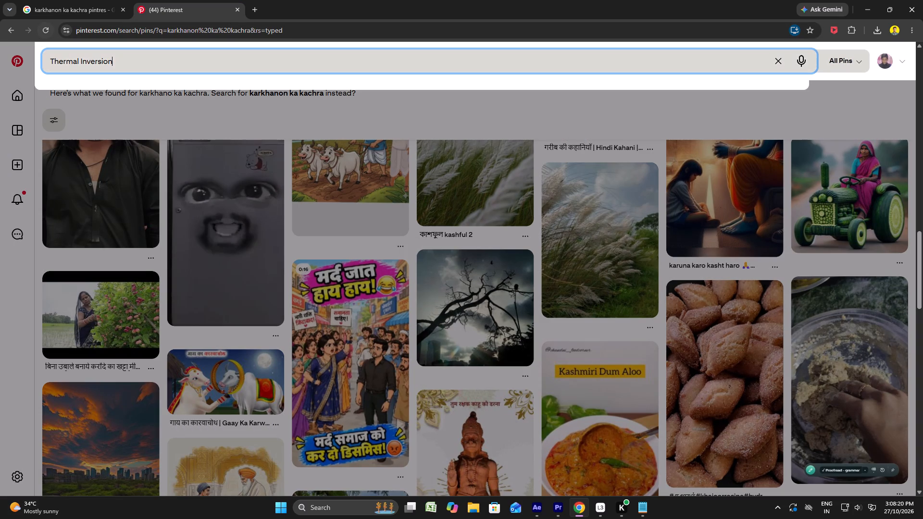
key(Return)
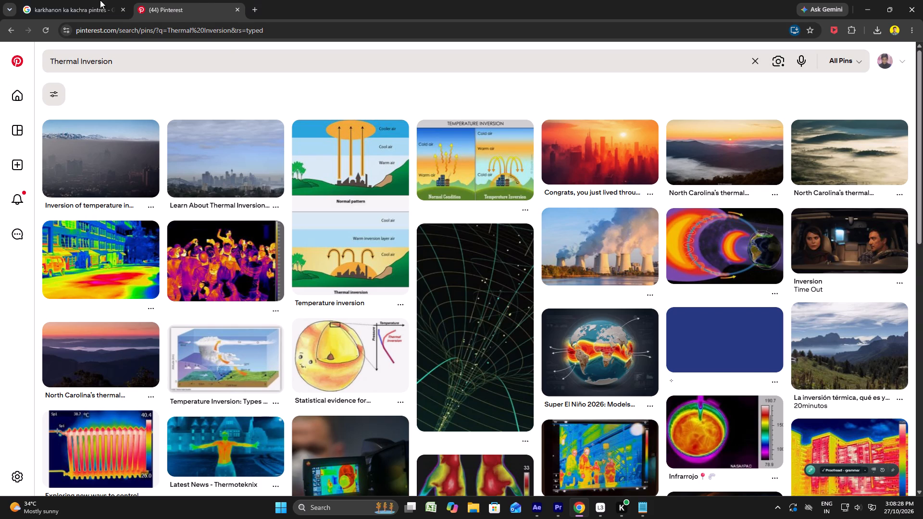
Search Google Images for "Thermal Inversion" to compare illustrations.
click(12, 0)
click(57, 0)
drag(273, 64, 131, 66)
key(ctrl+v)
key(Return)
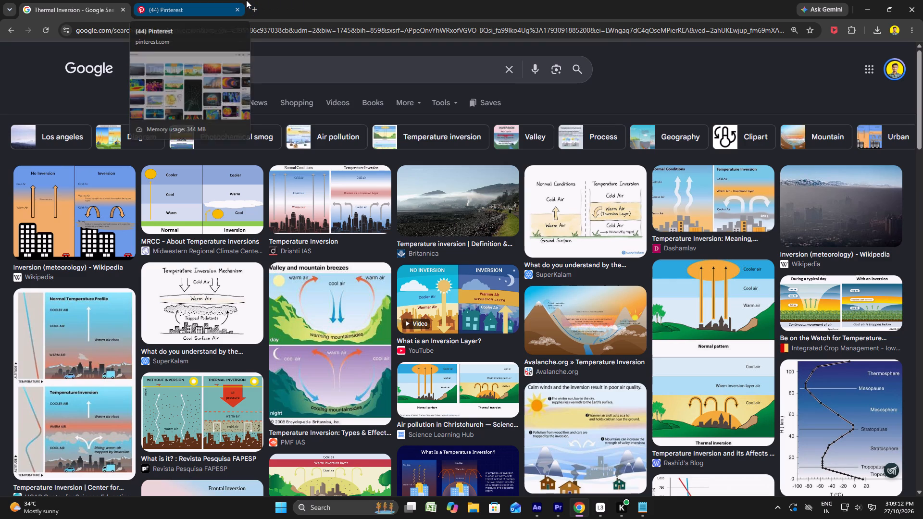
Download the Pinterest "Temperature Inversion" diagram comparing the normal condition with temperature inversion.
click(191, 0)
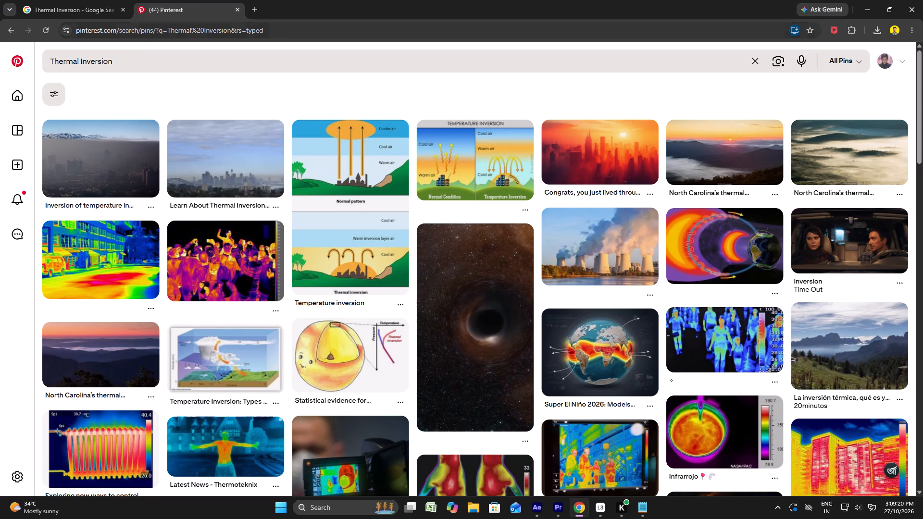
click(491, 170)
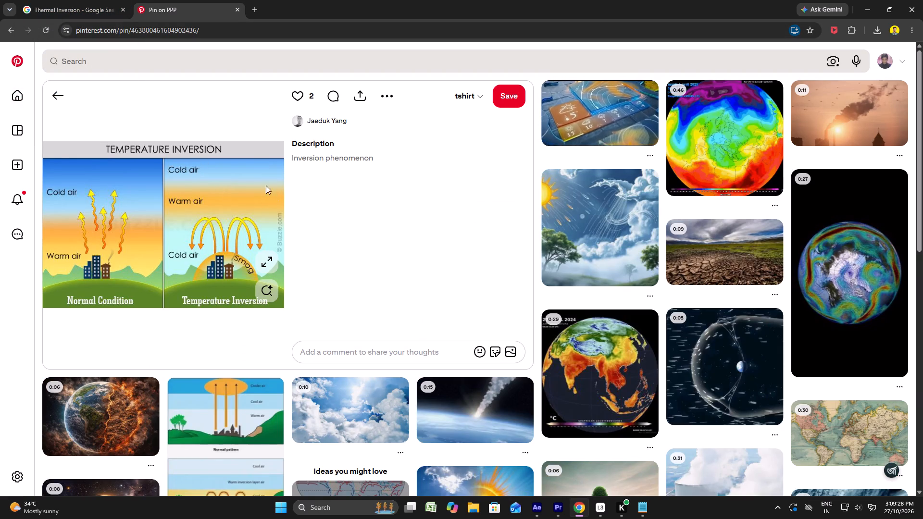
click(381, 98)
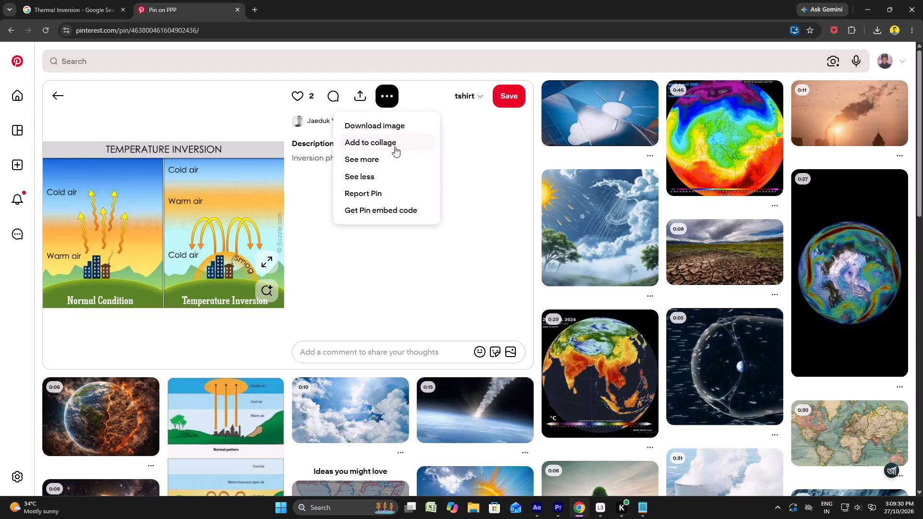
click(386, 123)
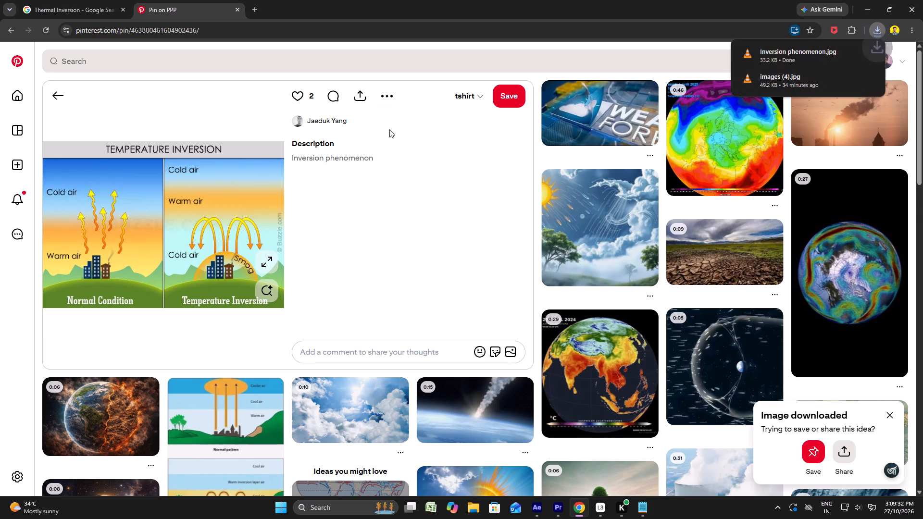
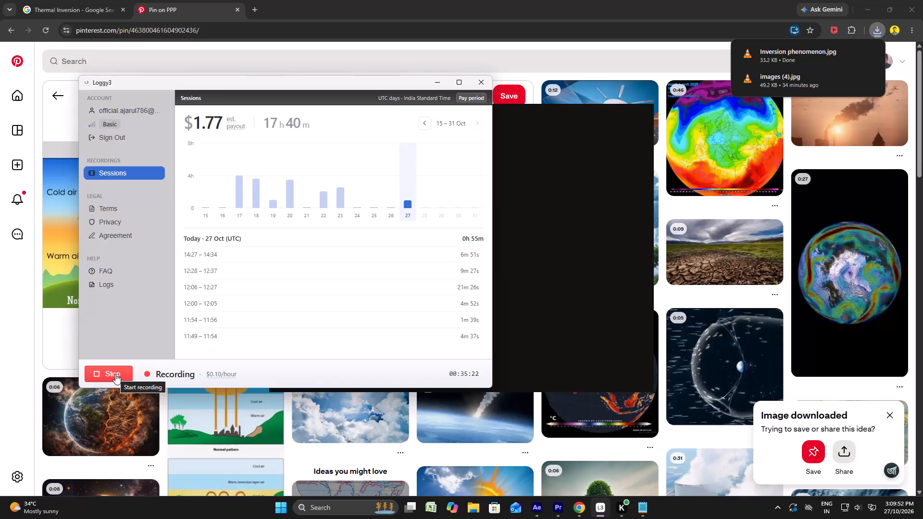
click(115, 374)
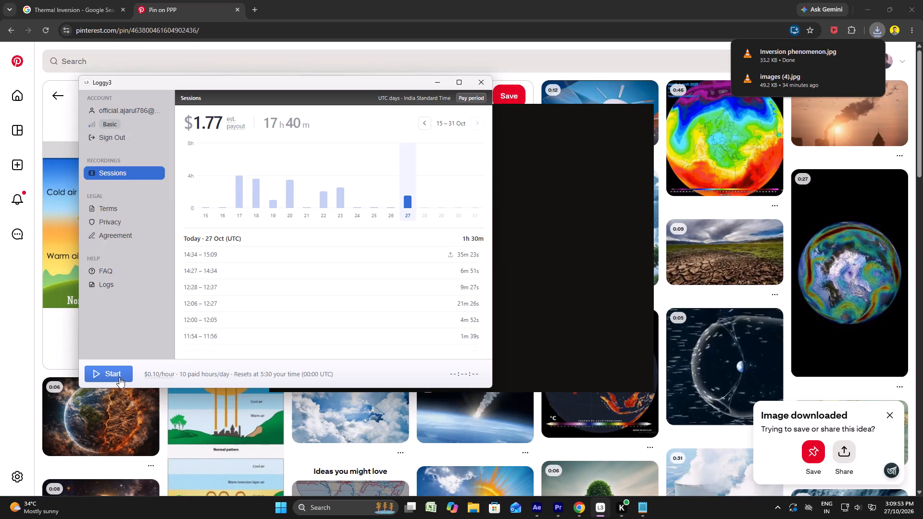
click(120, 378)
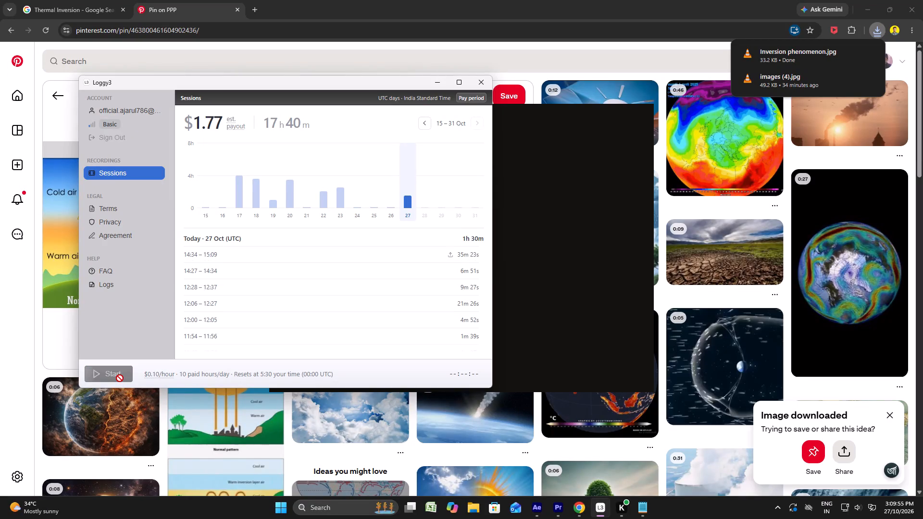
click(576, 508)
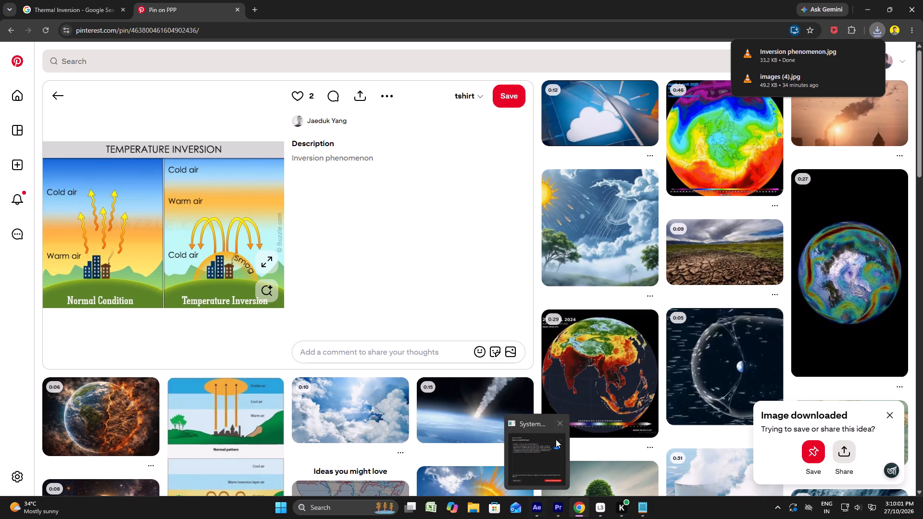
Switch to Premiere, play from just before the enlarged presenter clip, and park the playhead at about 00:02:30:21 for the diagram.
click(560, 418)
click(560, 503)
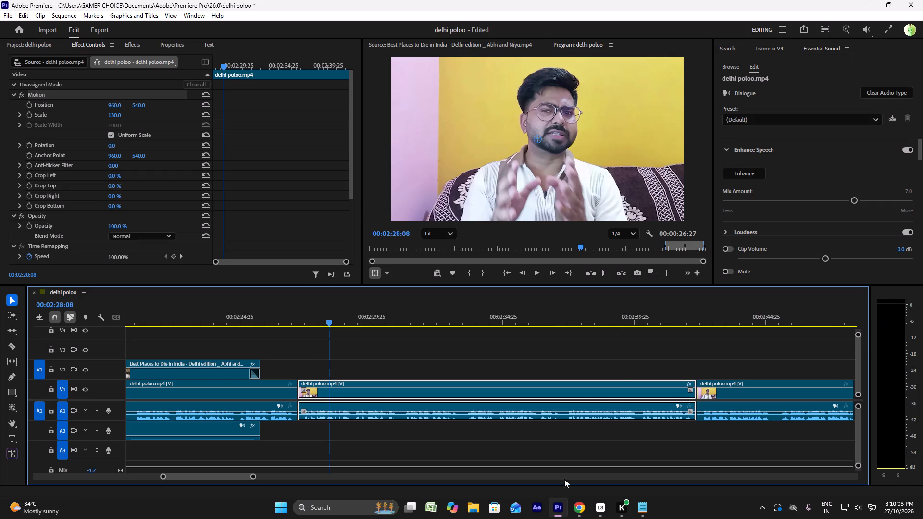
click(281, 321)
key(space)
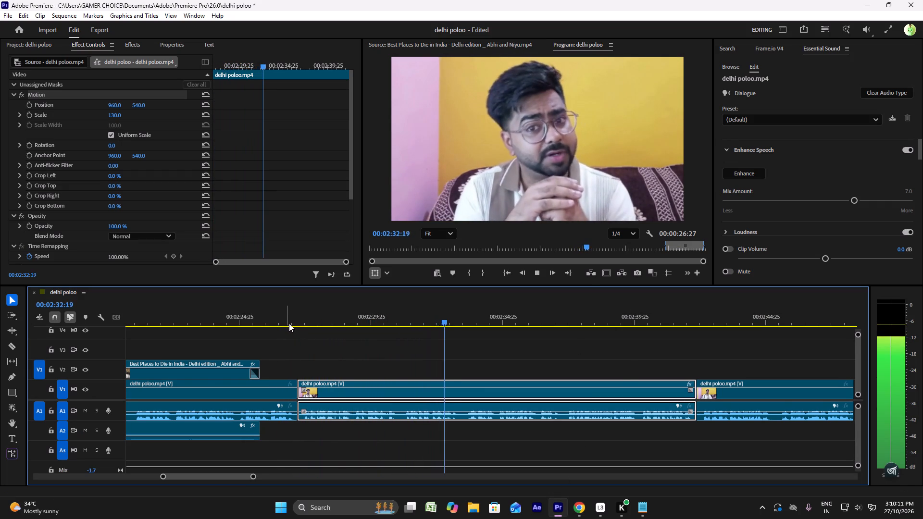
key(space)
click(394, 320)
drag(394, 320, 396, 320)
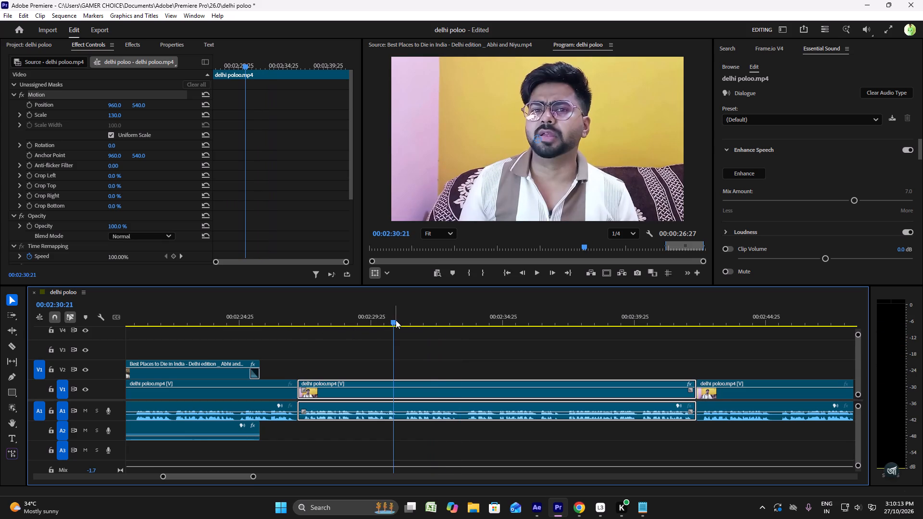
drag(396, 320, 403, 321)
Import Inversion phenomenon.jpg from the Downloads folder into the project.
click(45, 44)
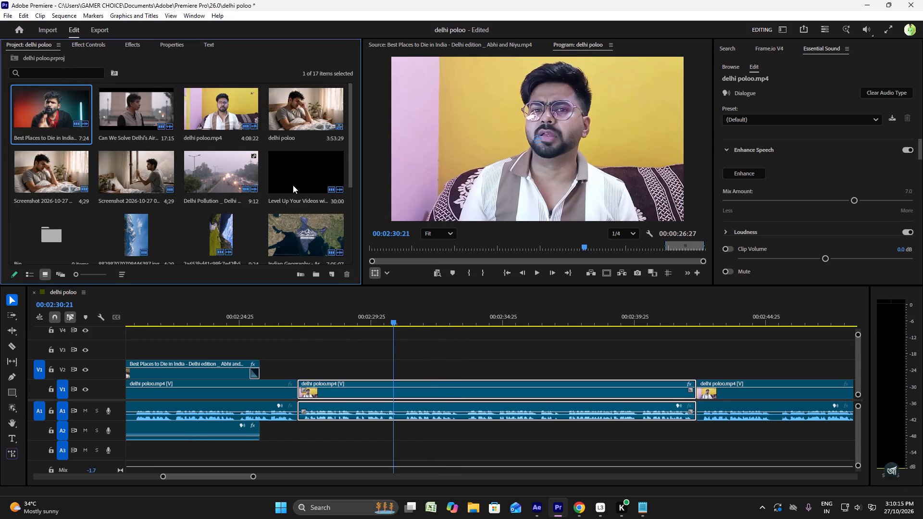
scroll(295, 184, down, 11)
double_click(205, 213)
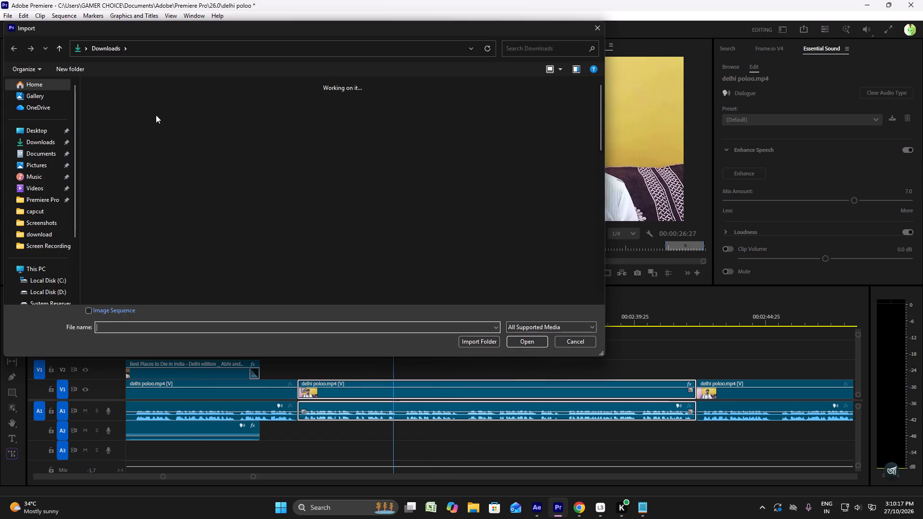
click(133, 112)
click(538, 341)
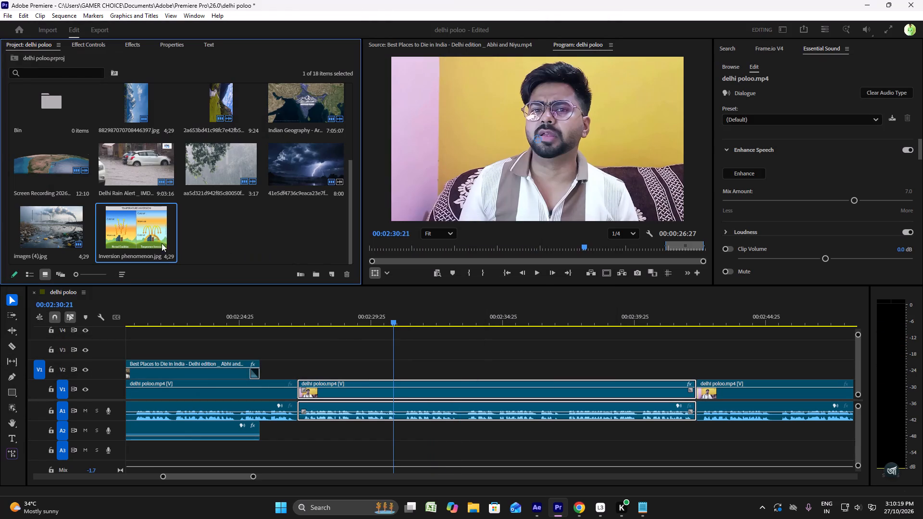
Place Inversion phenomenon.jpg on V2 above the enlarged presenter clip, starting at about 00:02:31:00, and play across its start.
drag(125, 229, 402, 365)
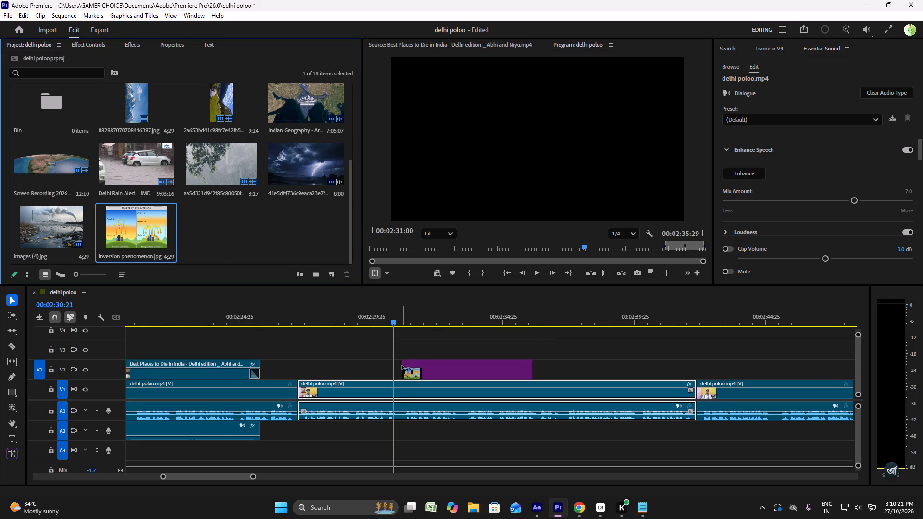
drag(402, 365, 400, 365)
key(space)
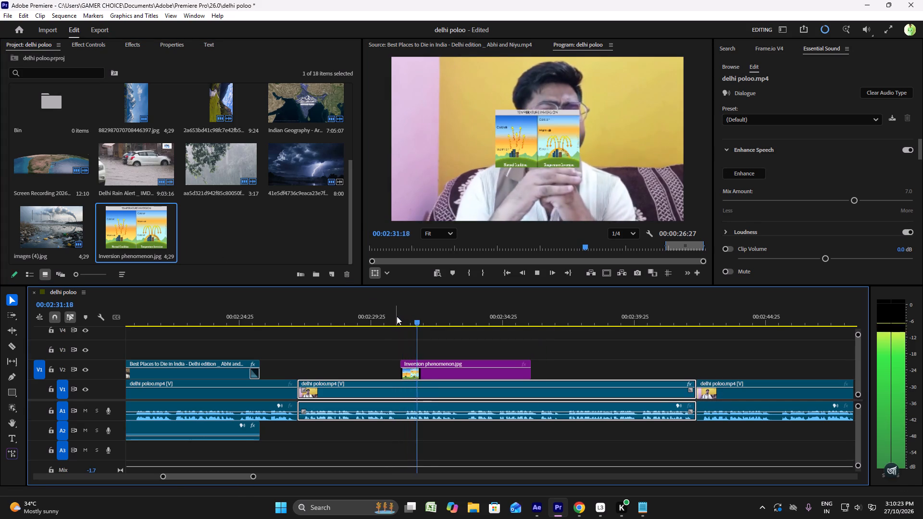
key(space)
Enlarge the Inversion phenomenon.jpg clip on V2 uniformly to a scale of about 284.8.
click(430, 366)
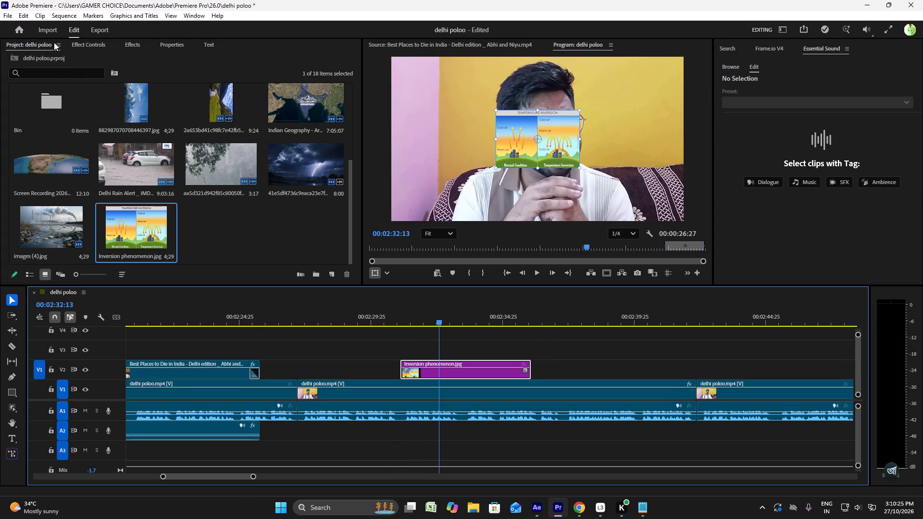
click(89, 45)
drag(125, 114, 142, 119)
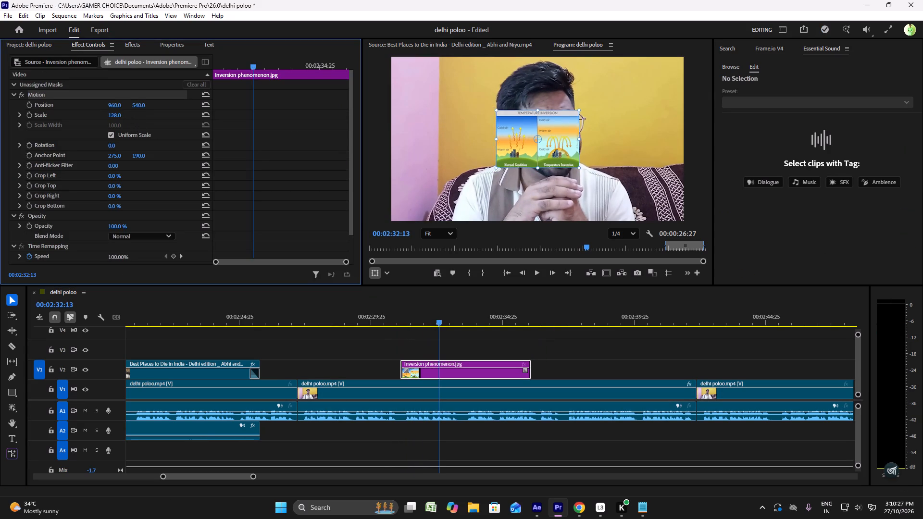
drag(142, 119, 202, 130)
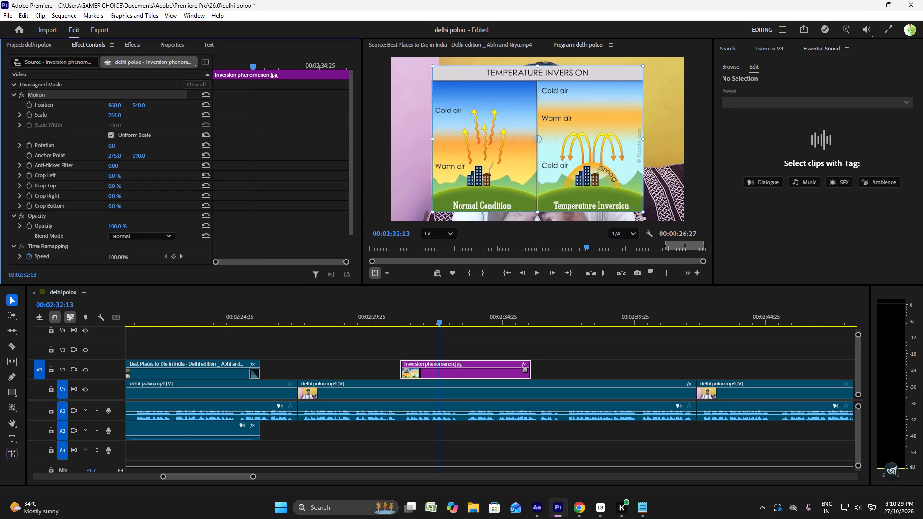
drag(202, 130, 216, 132)
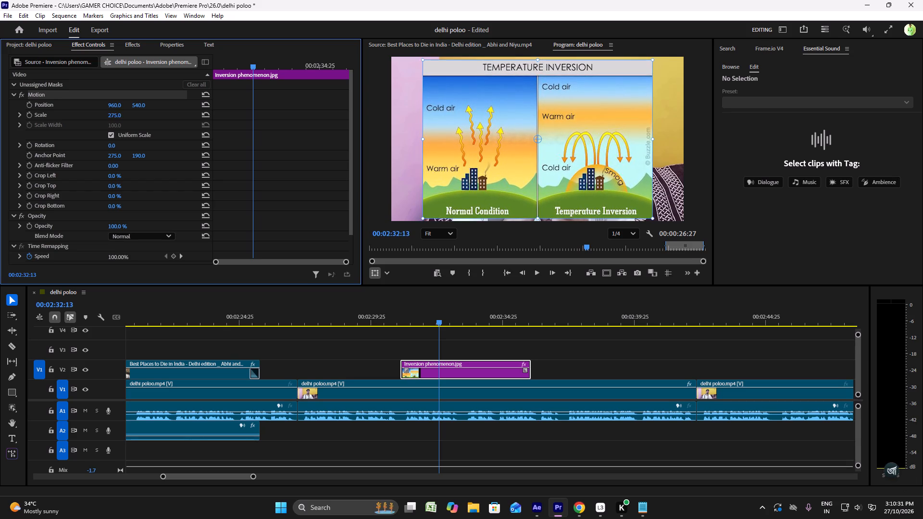
drag(216, 132, 225, 133)
click(121, 113)
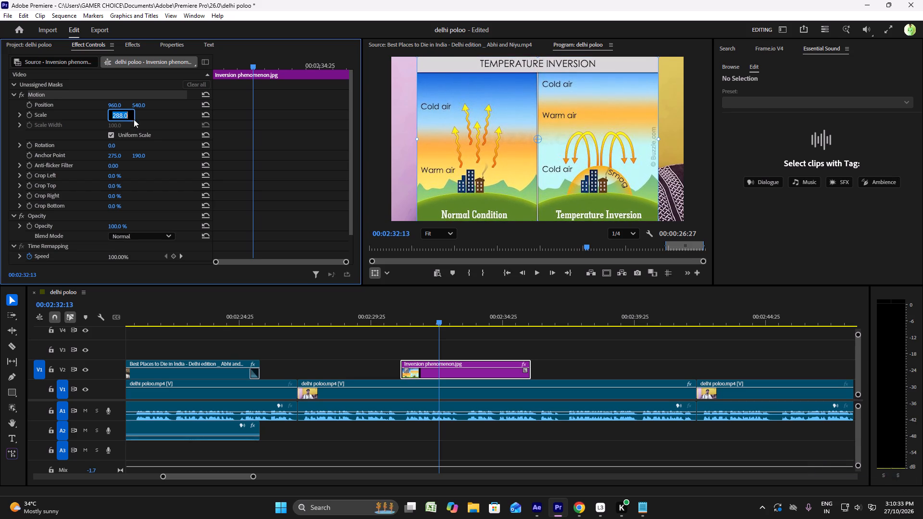
click(657, 142)
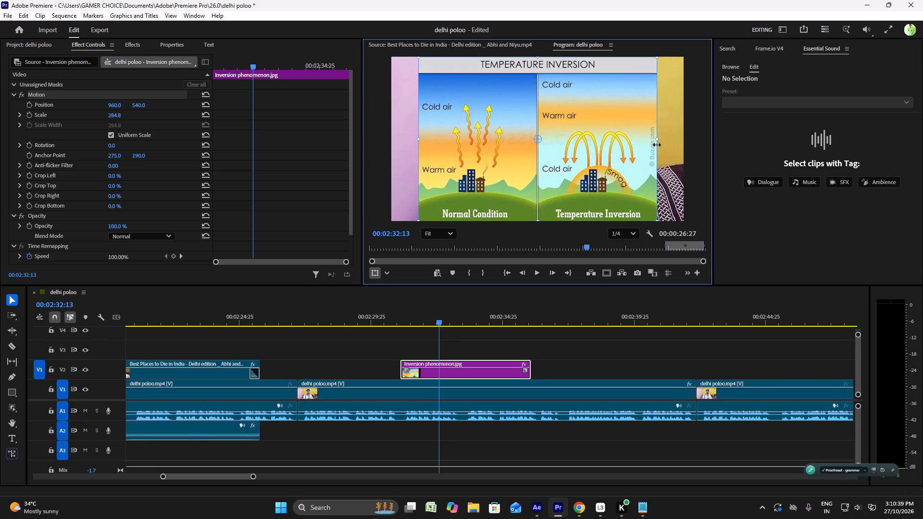
Turn off uniform scaling for the inversion diagram, widen it to a scale width of 367.8, and set its horizontal position to 997 to fill the frame.
click(112, 137)
drag(116, 124, 130, 124)
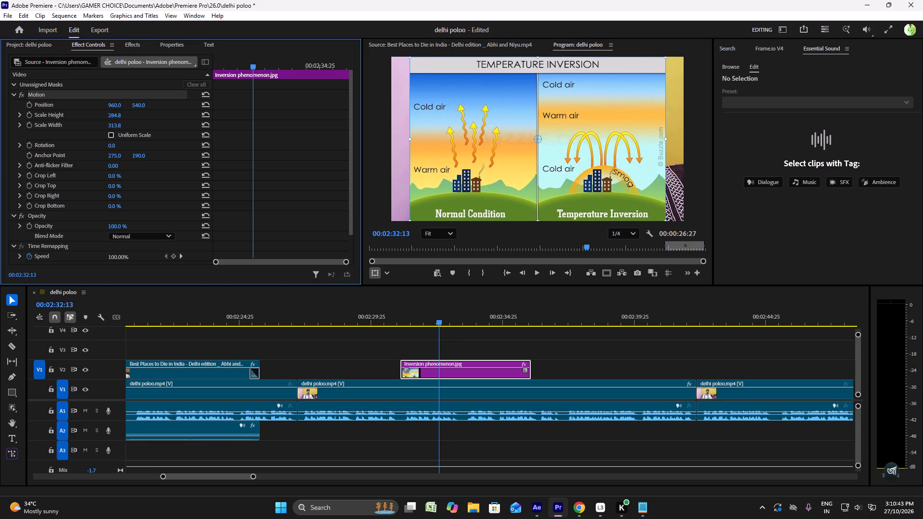
drag(130, 124, 162, 125)
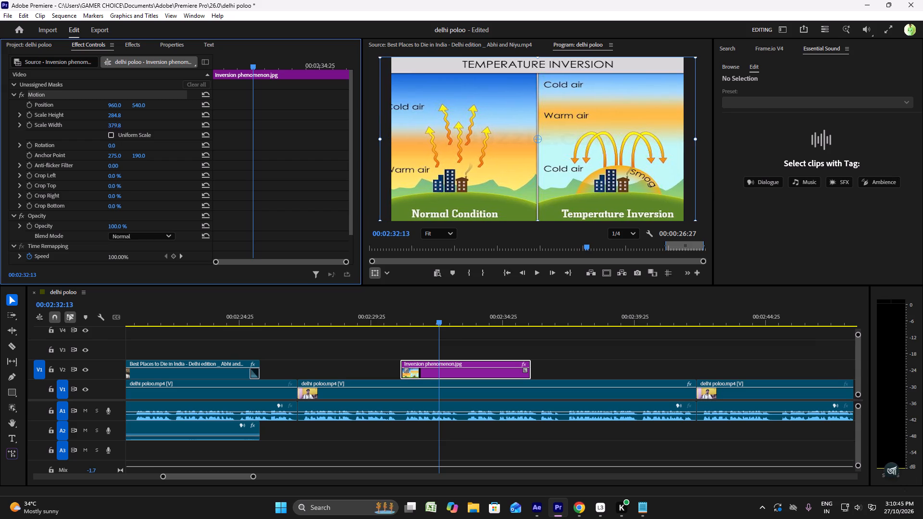
drag(162, 125, 162, 125)
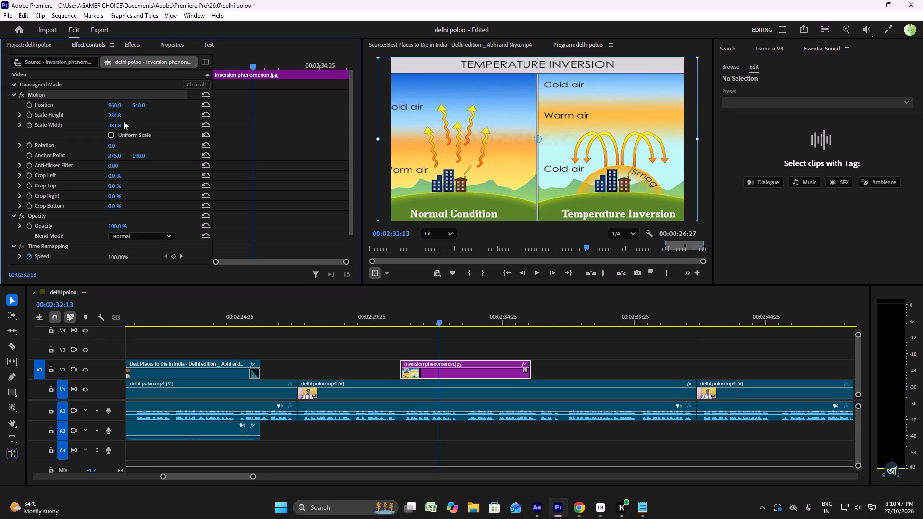
drag(114, 126, 114, 126)
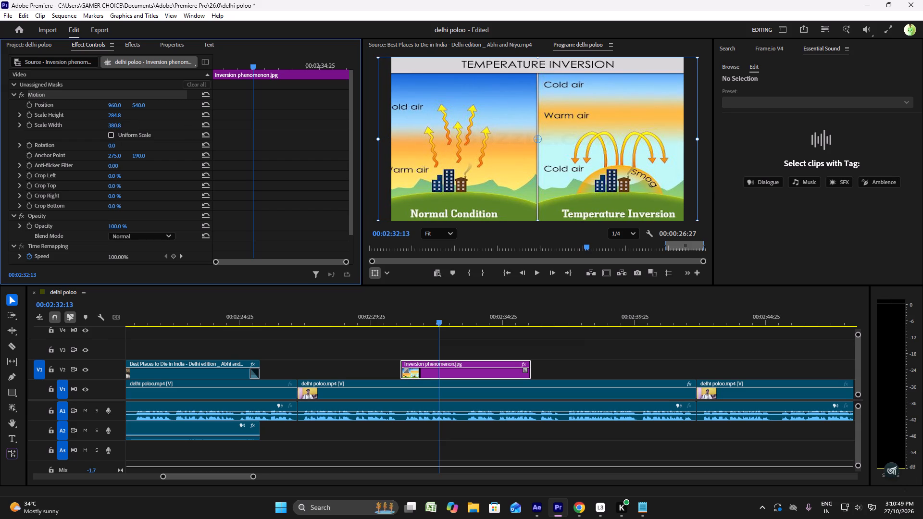
drag(114, 126, 106, 124)
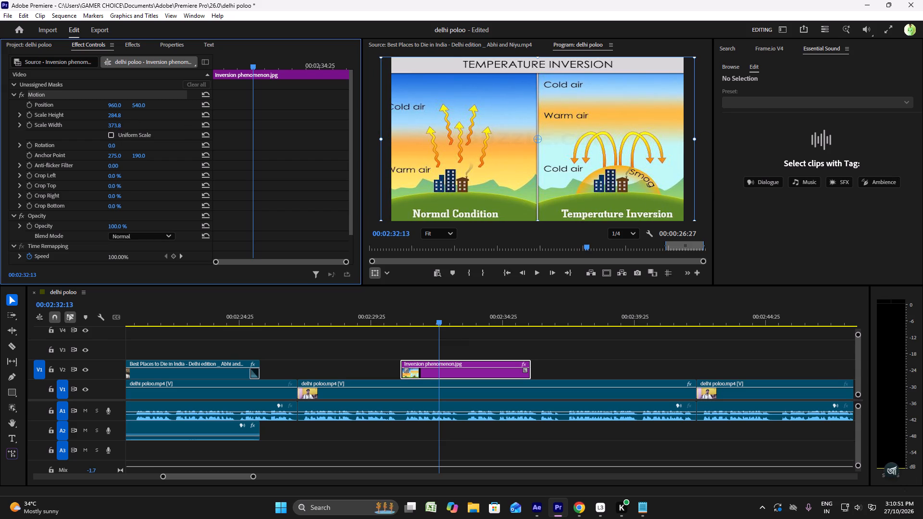
drag(106, 124, 104, 124)
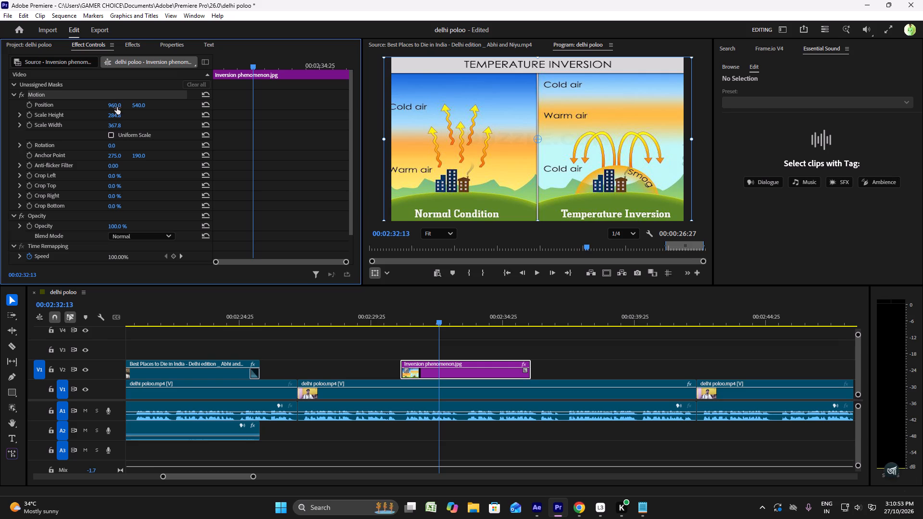
drag(117, 104, 137, 108)
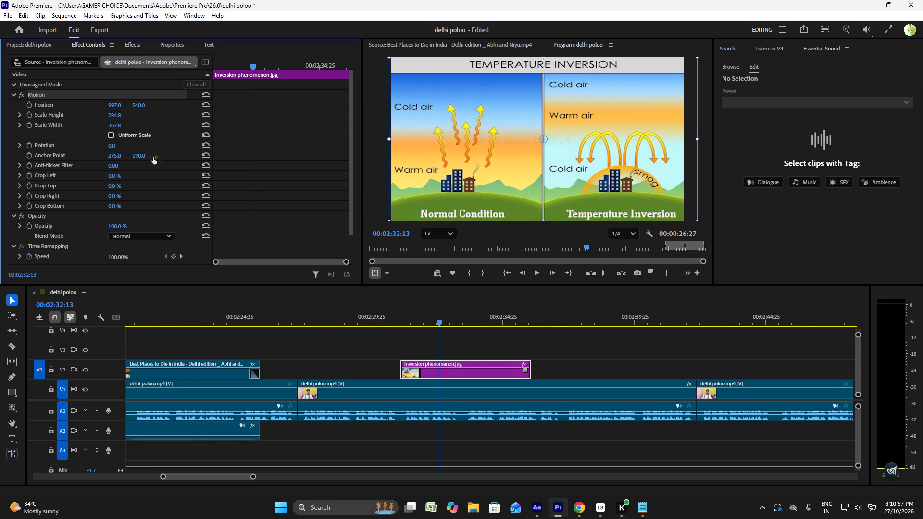
Play the narration from before the inversion diagram twice to review its timing, stopping near the diagram's end.
click(381, 318)
key(space)
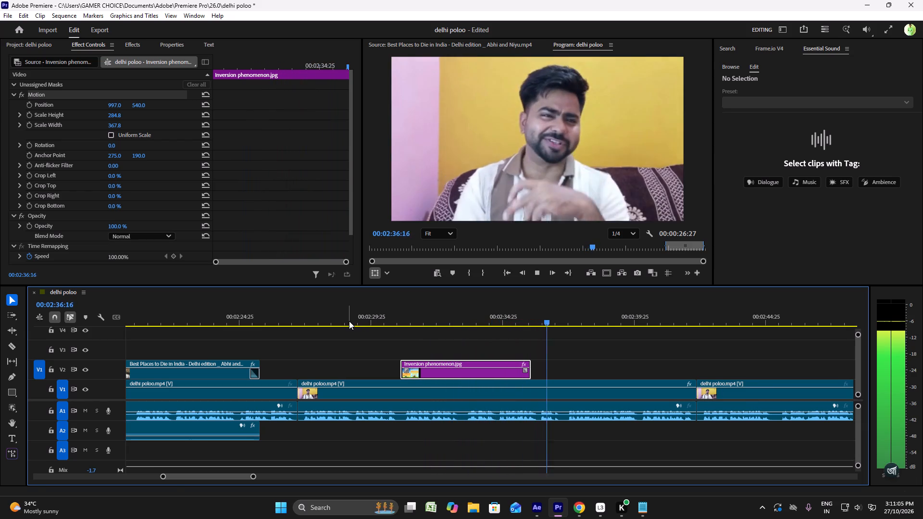
click(393, 314)
key(space)
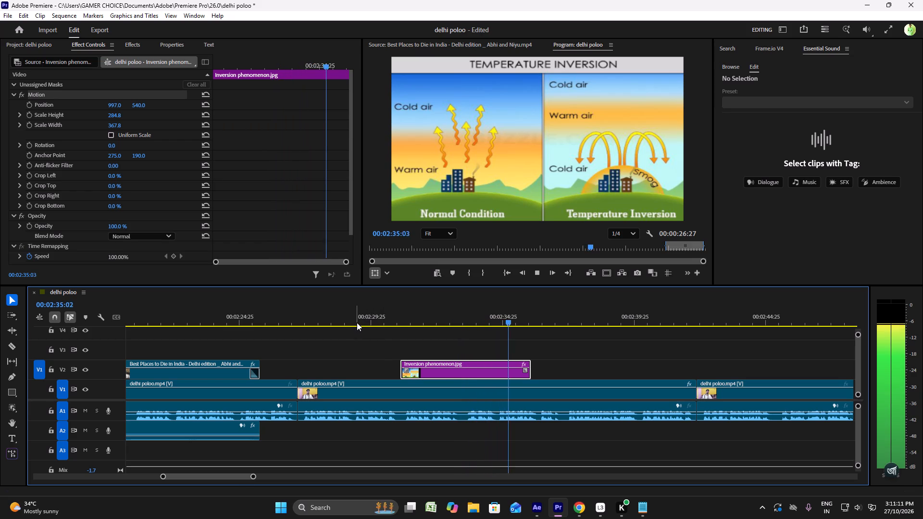
key(space)
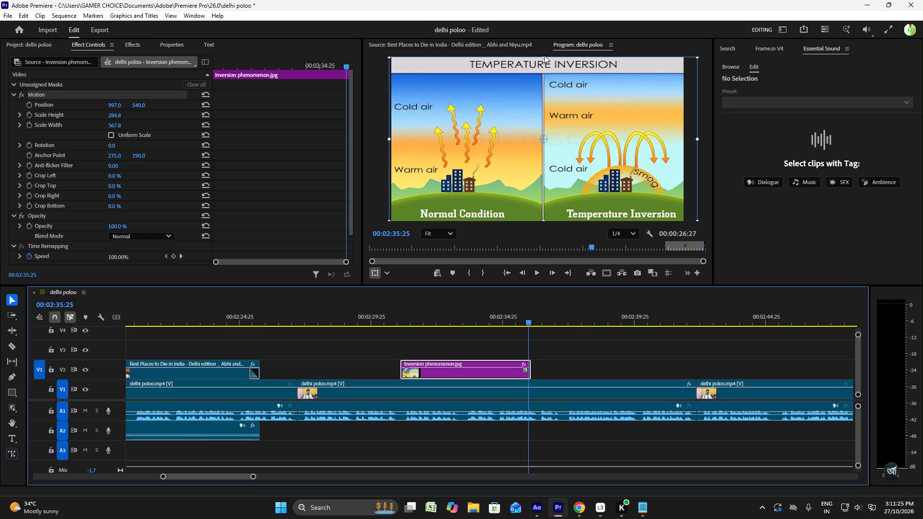
Increase the inversion diagram's scale height to 317.5 and set its horizontal position to about 1008.
drag(543, 56, 544, 51)
drag(545, 58, 545, 56)
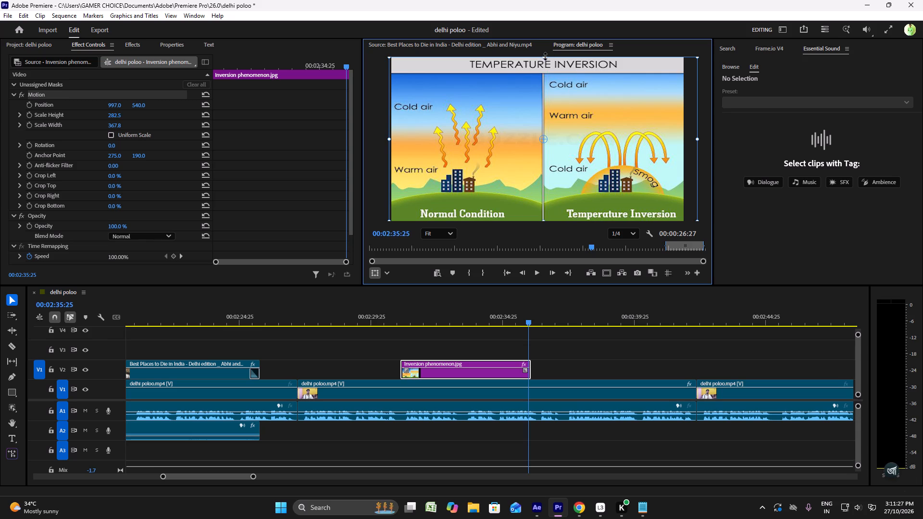
drag(545, 56, 546, 47)
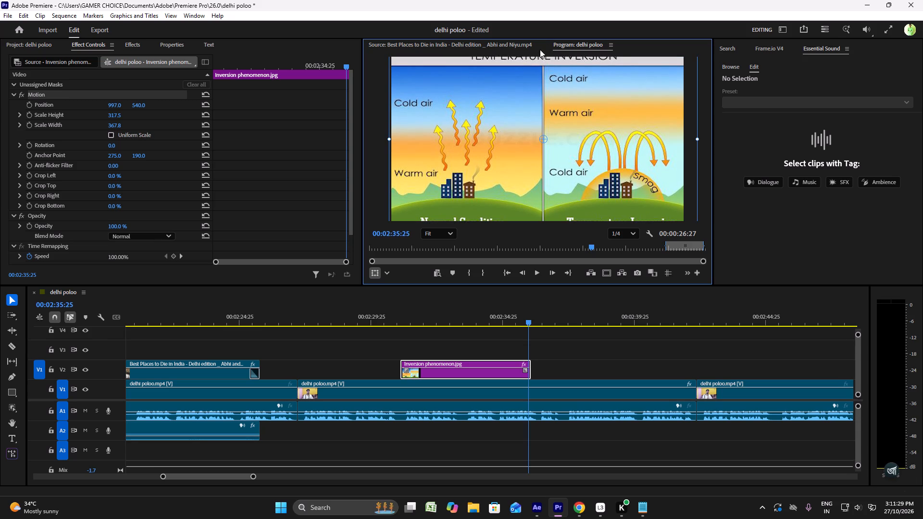
drag(112, 104, 135, 104)
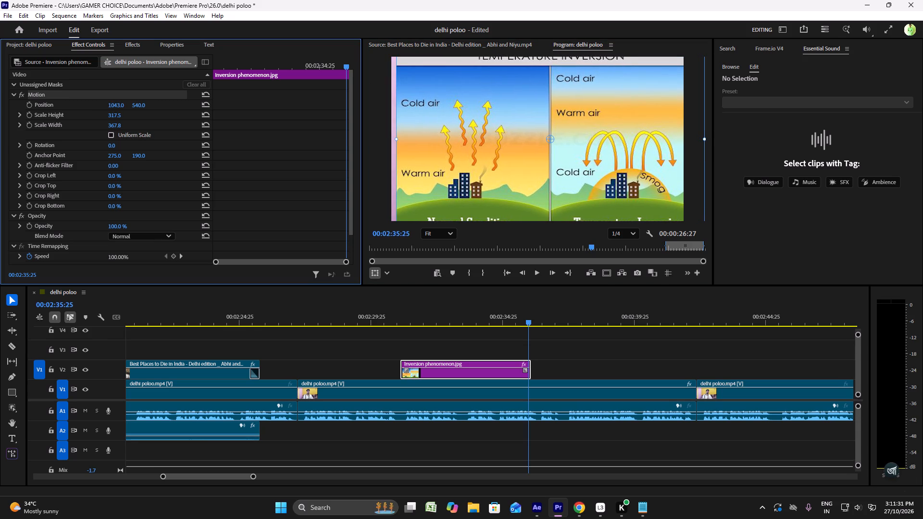
drag(135, 104, 107, 96)
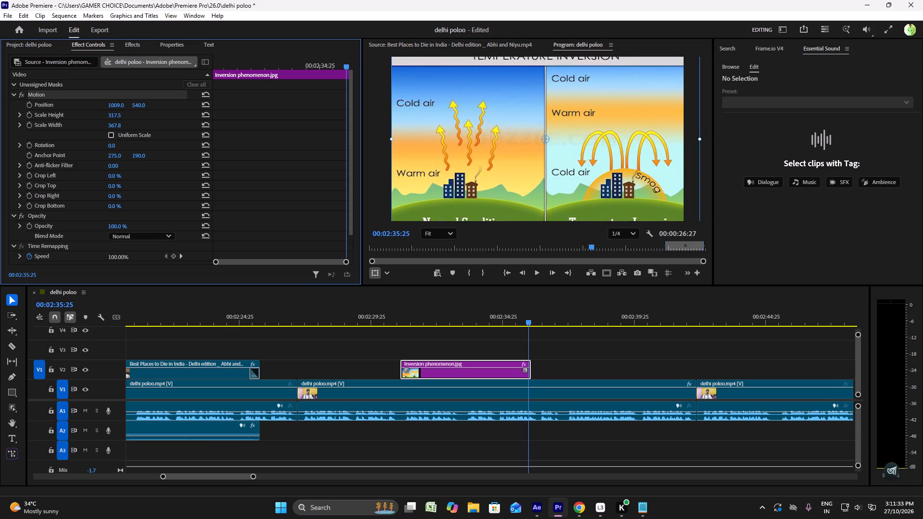
drag(107, 96, 106, 96)
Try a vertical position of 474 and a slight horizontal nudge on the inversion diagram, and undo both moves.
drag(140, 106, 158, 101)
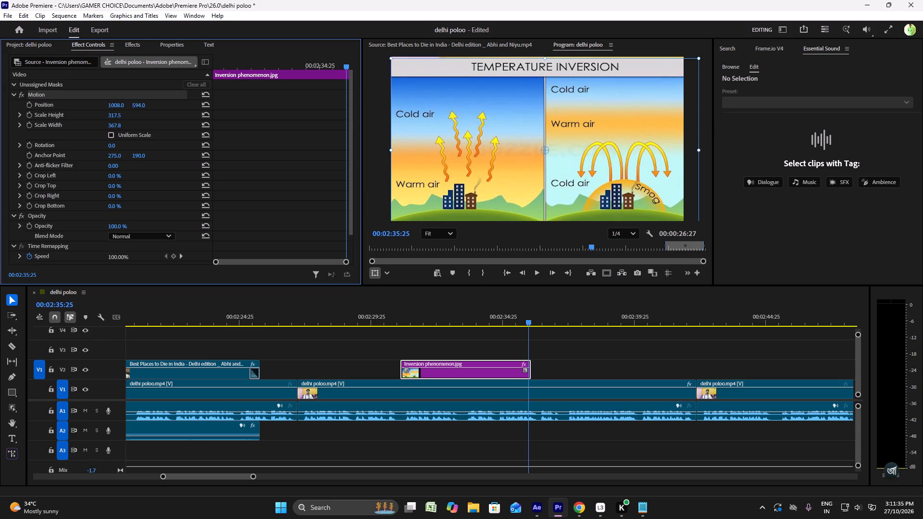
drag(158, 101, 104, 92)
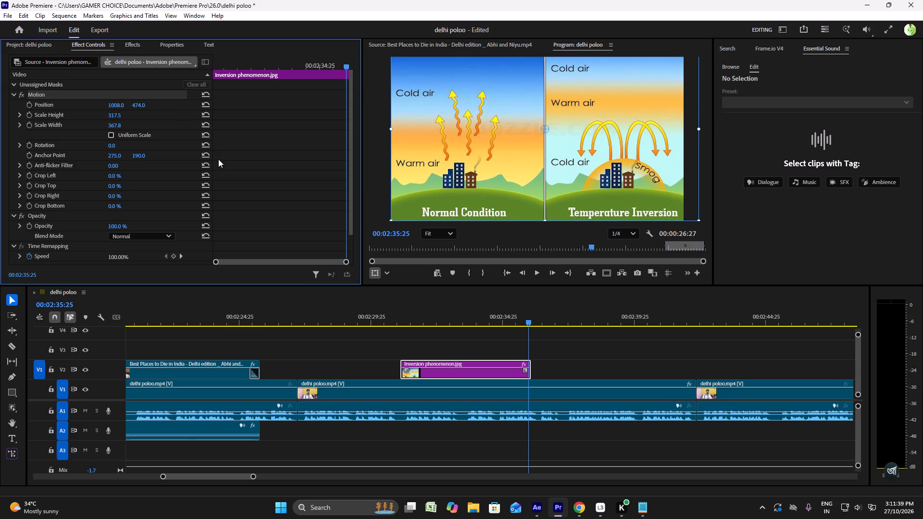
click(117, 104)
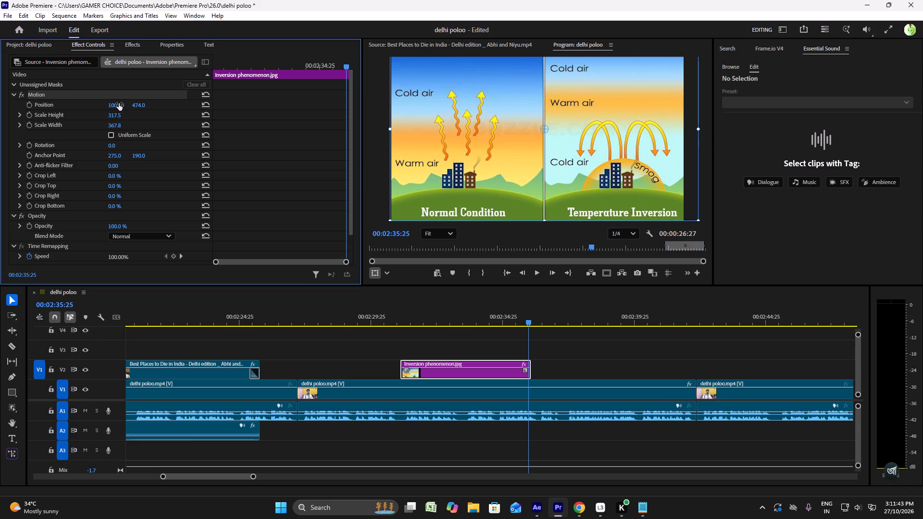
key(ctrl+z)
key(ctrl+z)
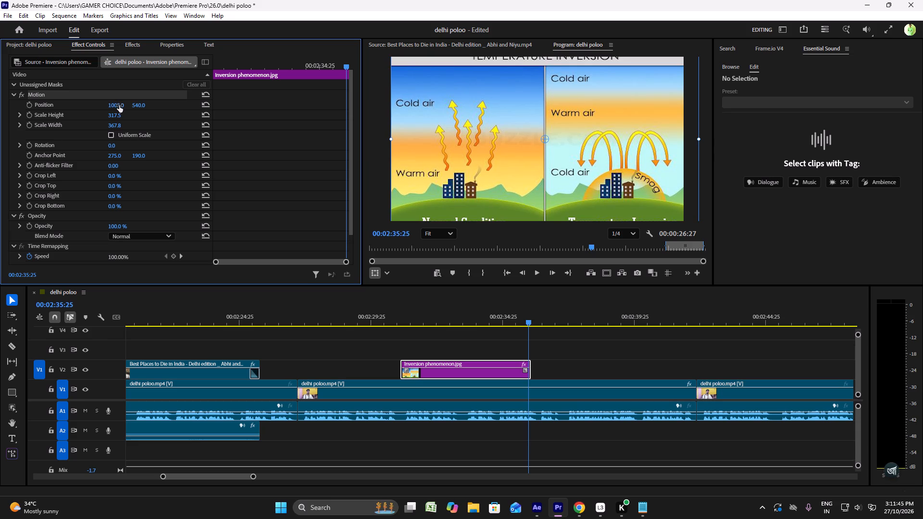
Undo the inversion diagram's last scale height and horizontal position changes.
key(ctrl+z)
key(ctrl+z)
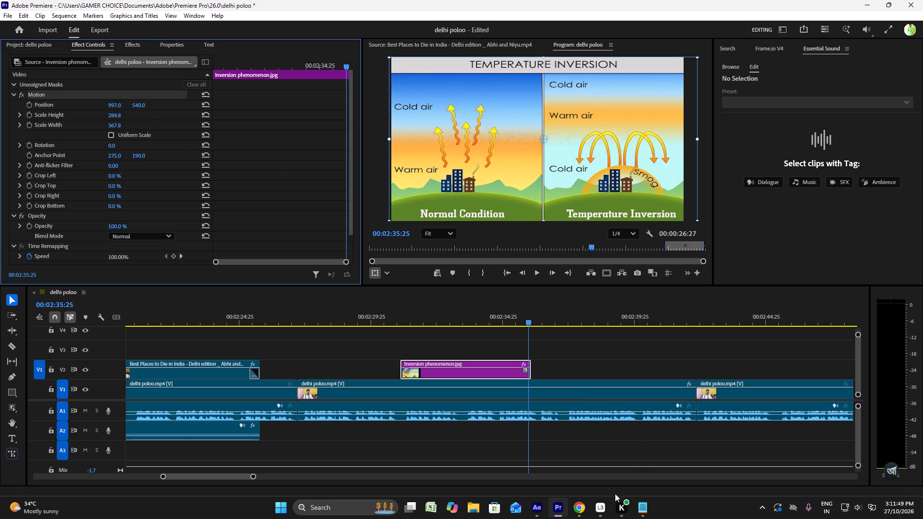
Copy the phrase "Thermal Inversion" from the narration script in Notepad and return to Premiere.
click(570, 510)
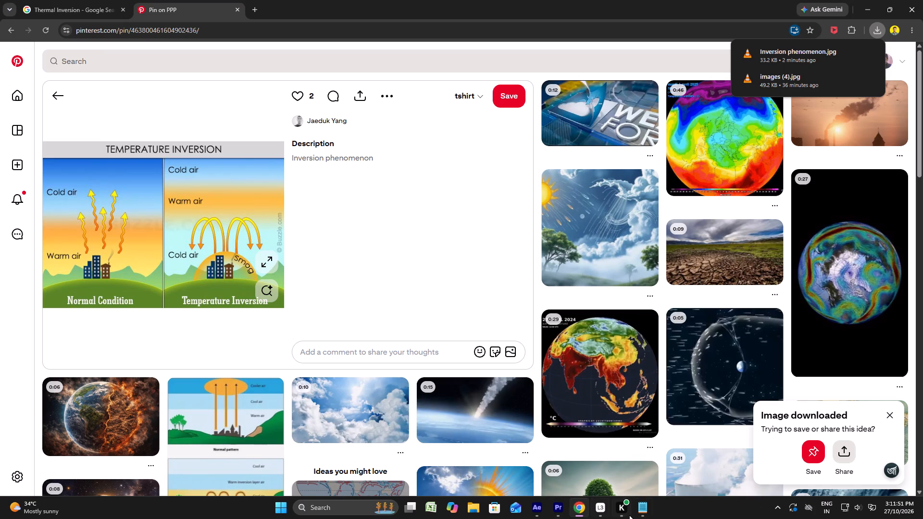
click(645, 515)
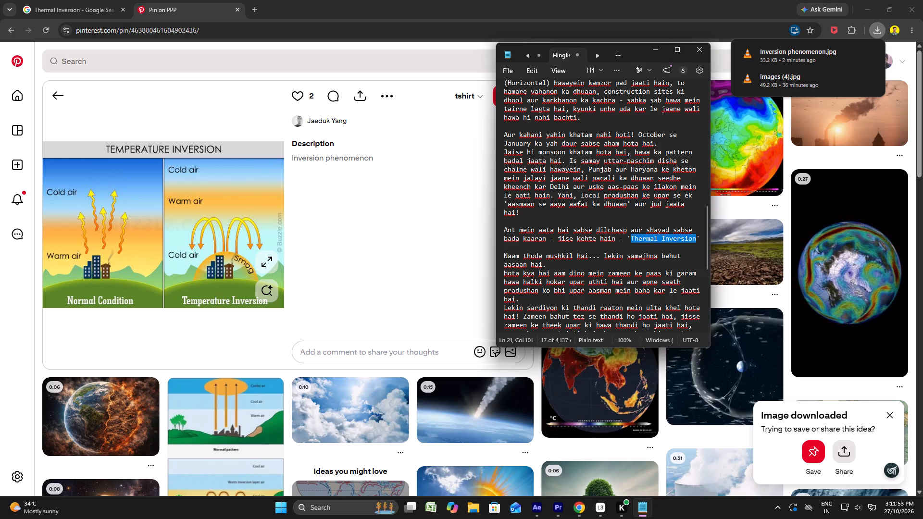
key(ctrl+c)
key(ctrl+c)
key(ctrl+c)
key(ctrl+c)
click(553, 512)
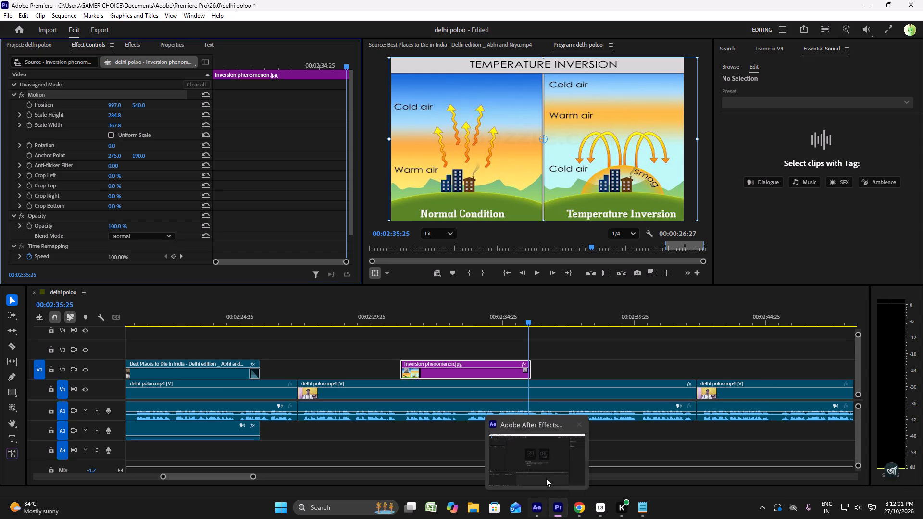
click(575, 427)
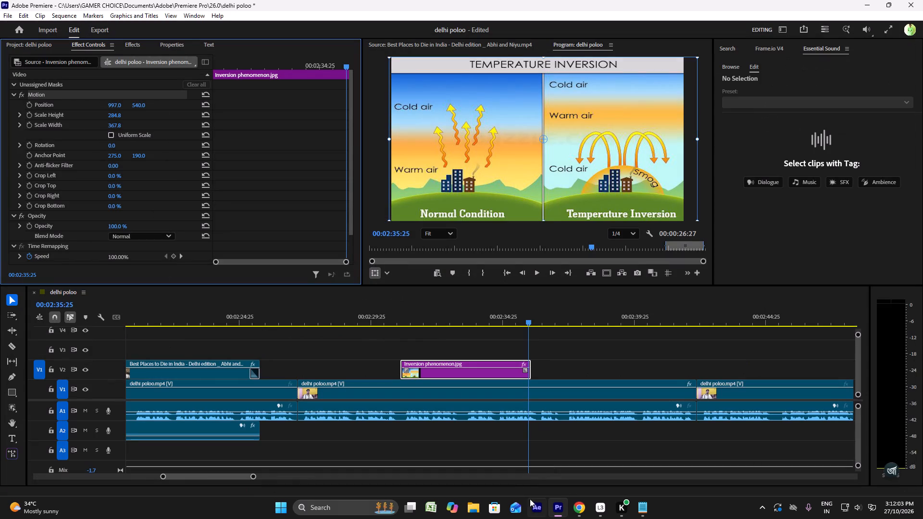
click(555, 509)
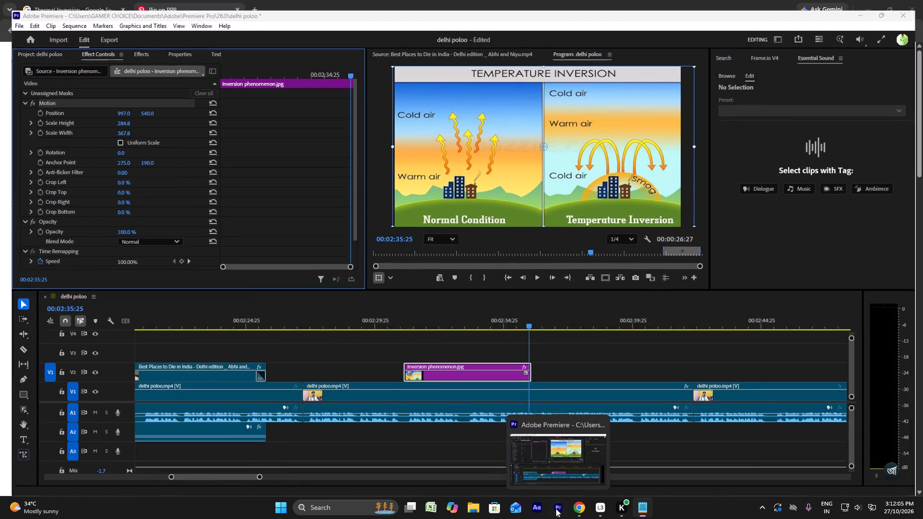
click(552, 507)
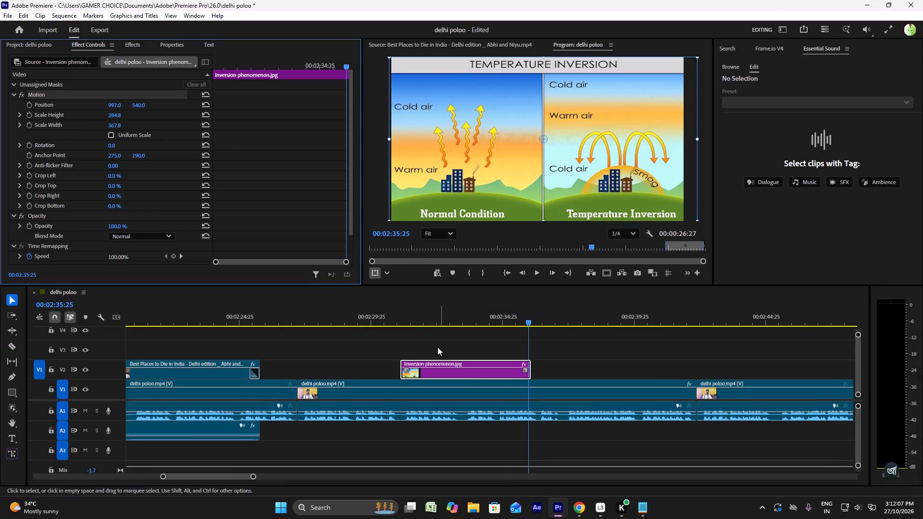
At 00:02:31:11, near the inversion diagram's start, place a new text layer at the beginning of the TEMPERATURE INVERSION heading.
click(412, 318)
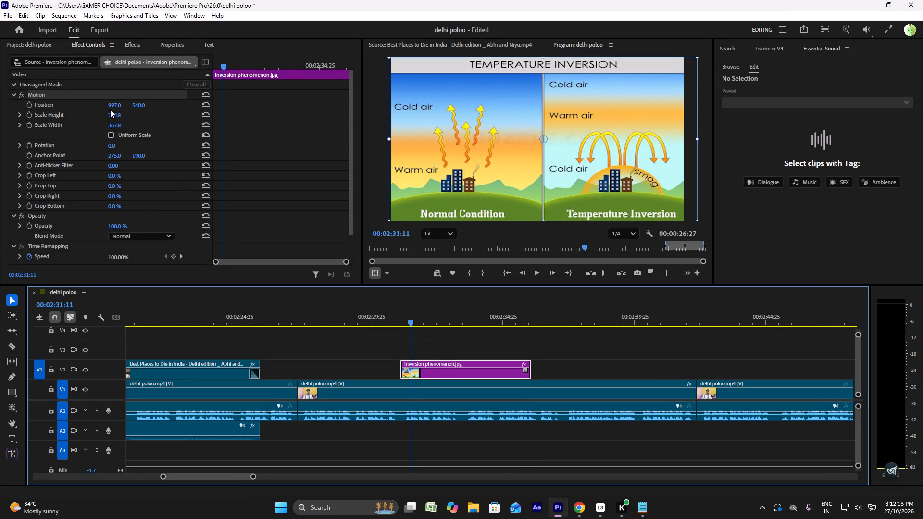
click(34, 42)
click(76, 44)
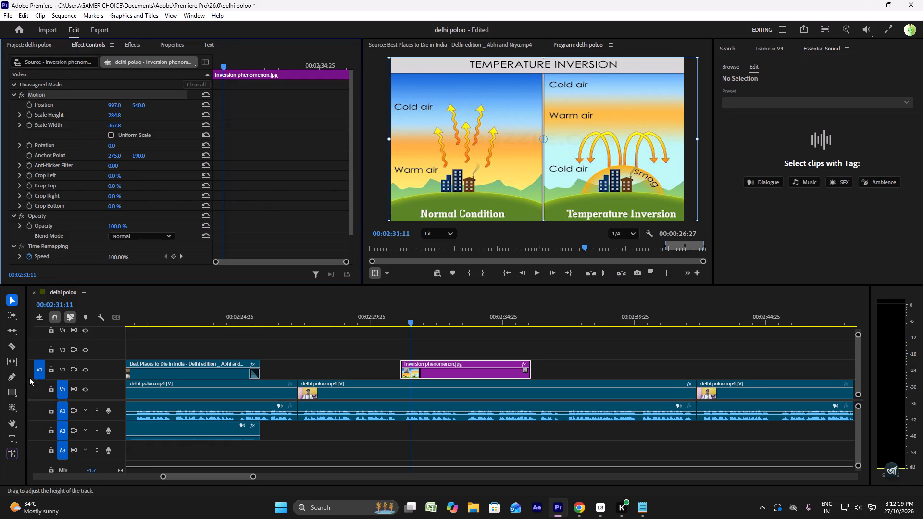
click(12, 437)
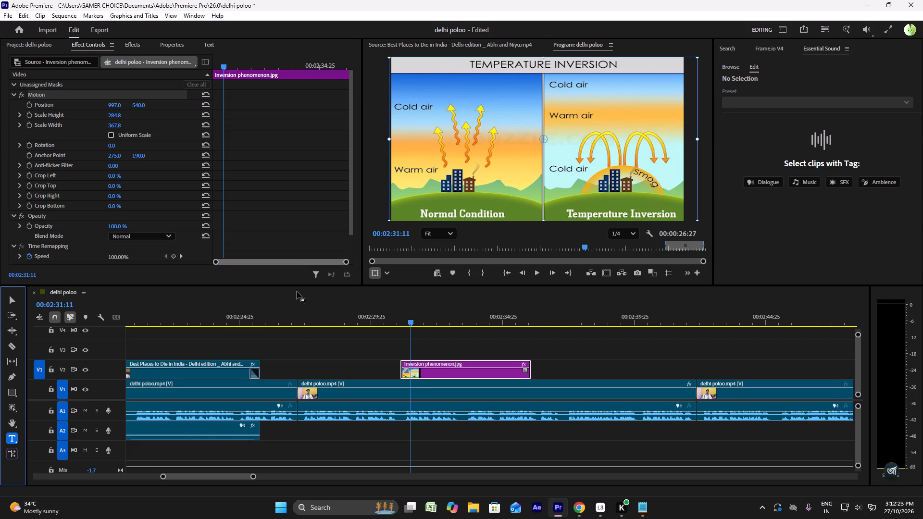
click(12, 439)
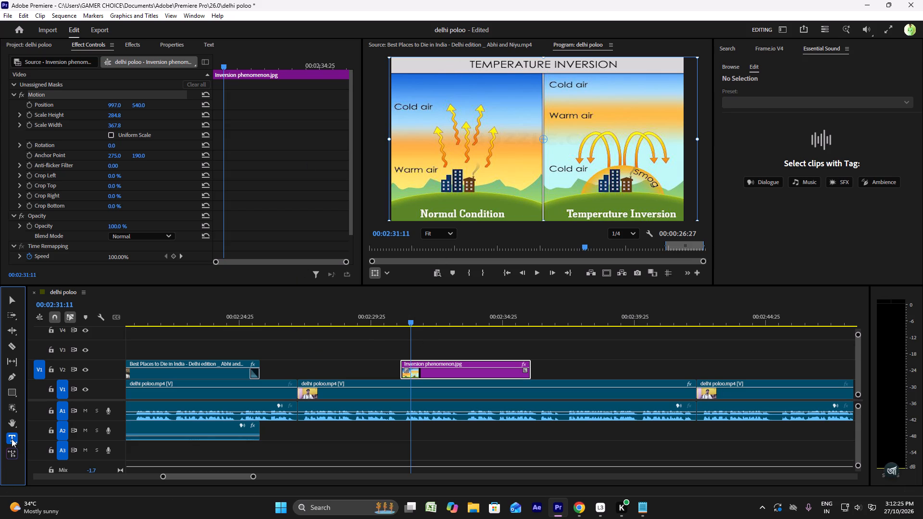
double_click(12, 439)
double_click(474, 69)
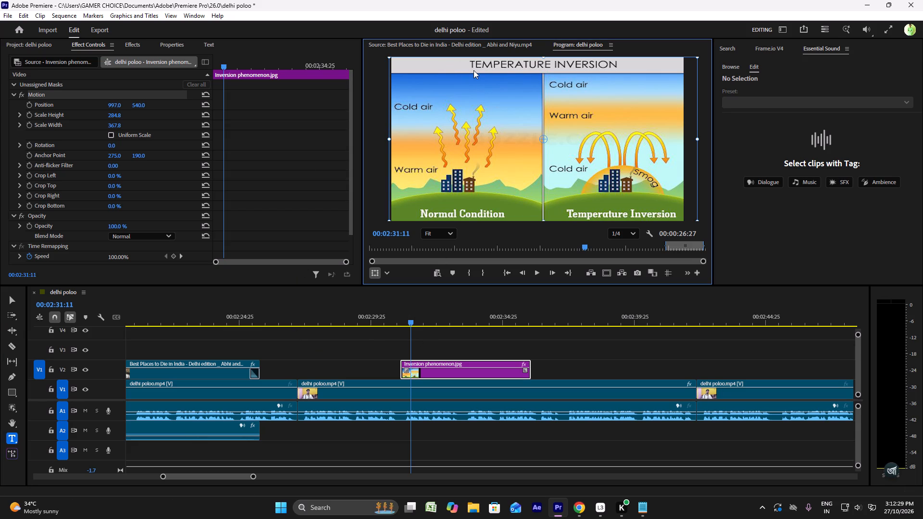
scroll(126, 197, down, 6)
scroll(121, 198, up, 6)
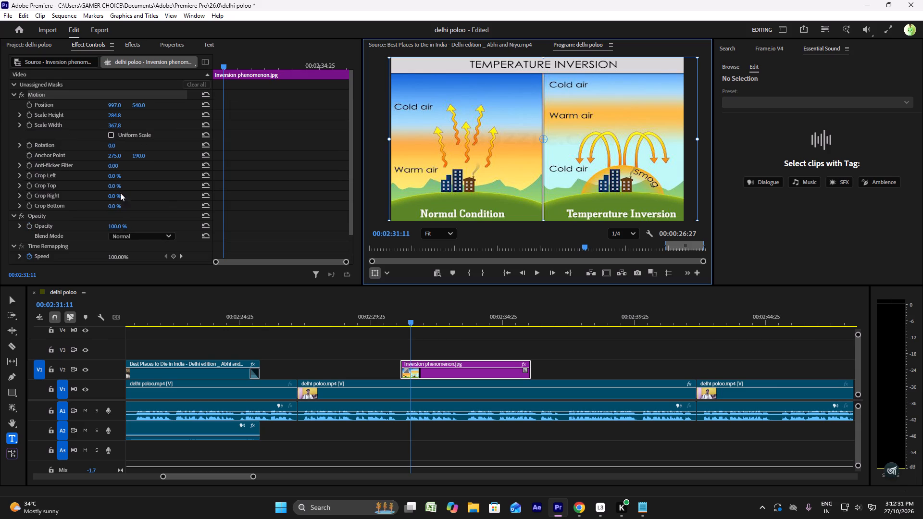
scroll(122, 184, up, 5)
click(38, 43)
click(93, 49)
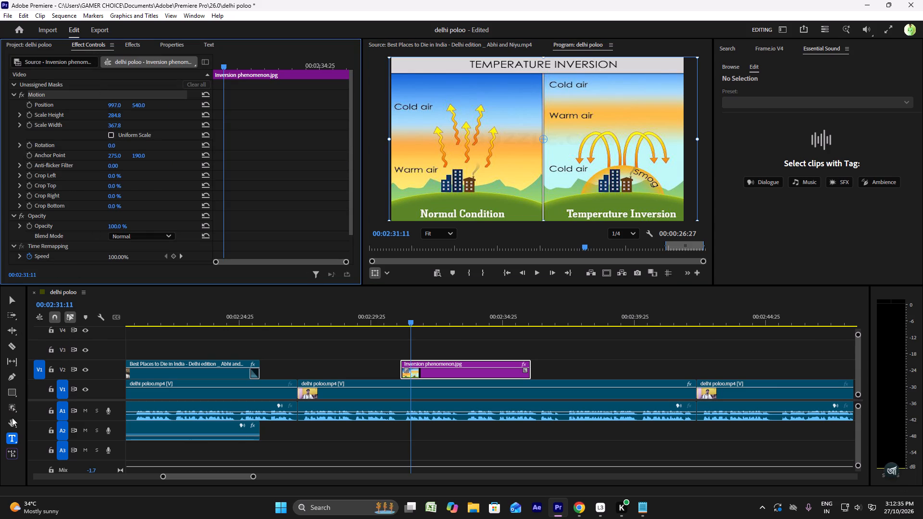
click(12, 435)
triple_click(14, 436)
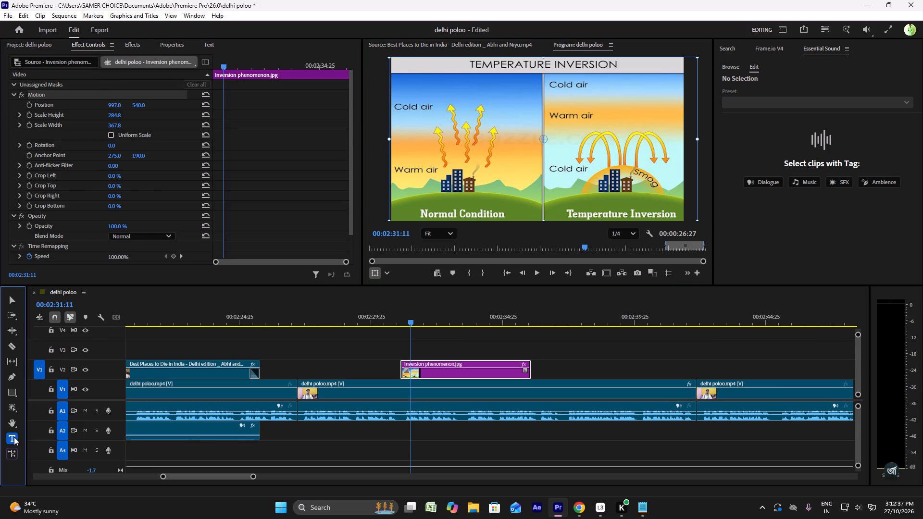
click(539, 339)
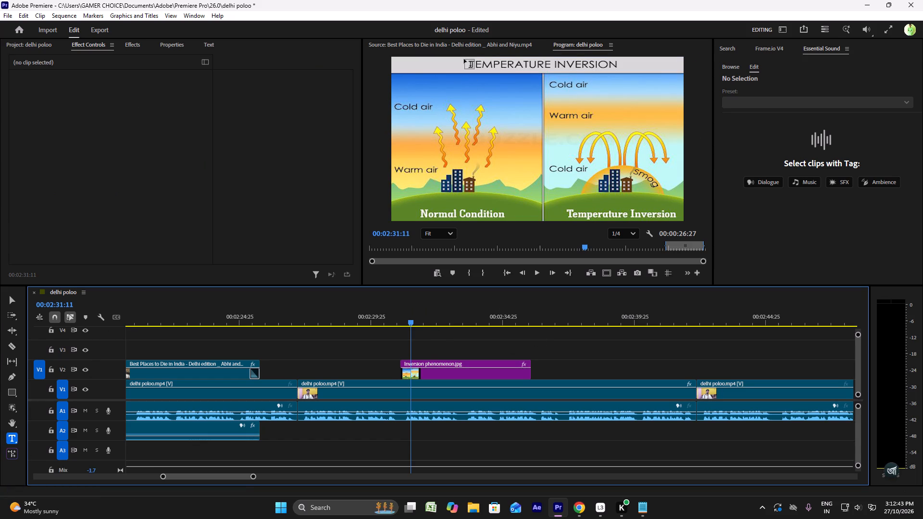
click(464, 59)
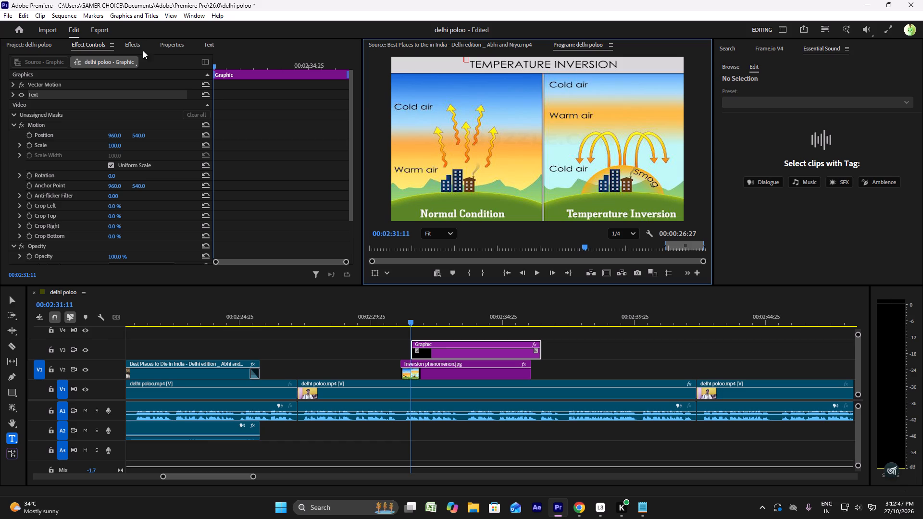
Paste "Thermal Inversion" into the new, empty text layer.
click(208, 45)
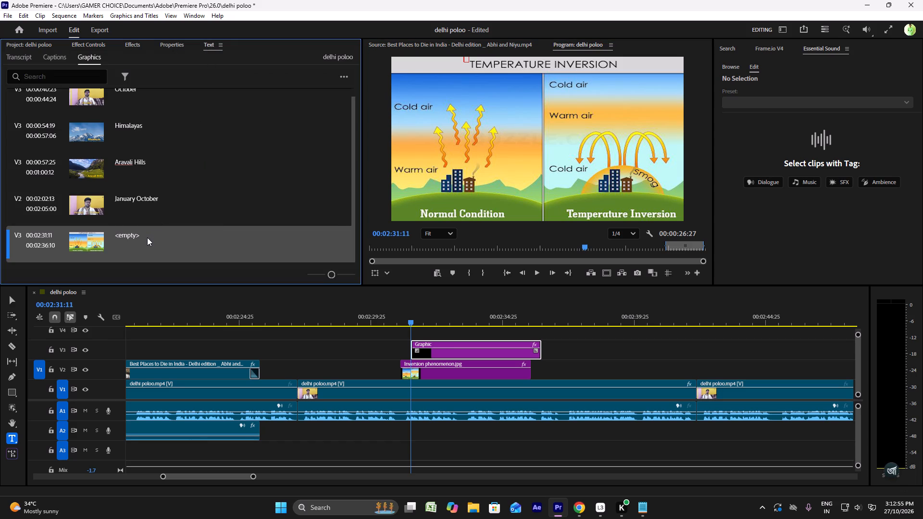
click(175, 47)
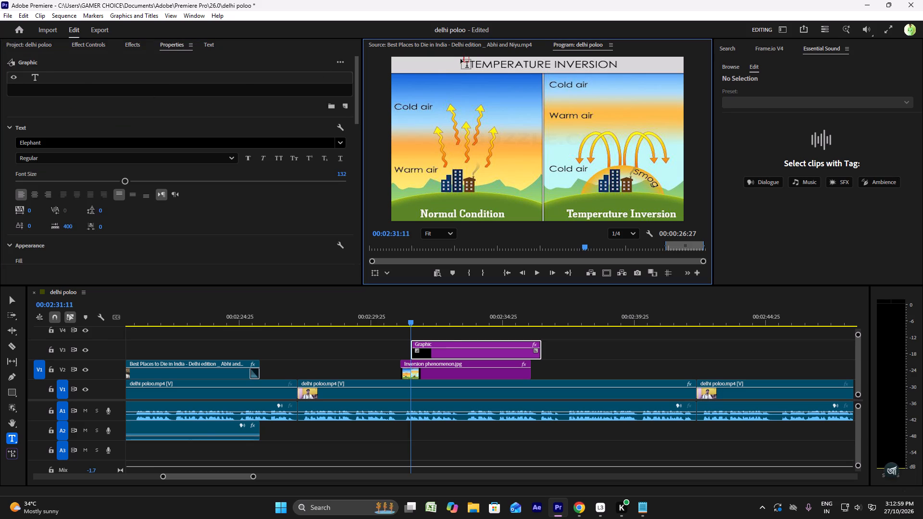
key(ctrl+v)
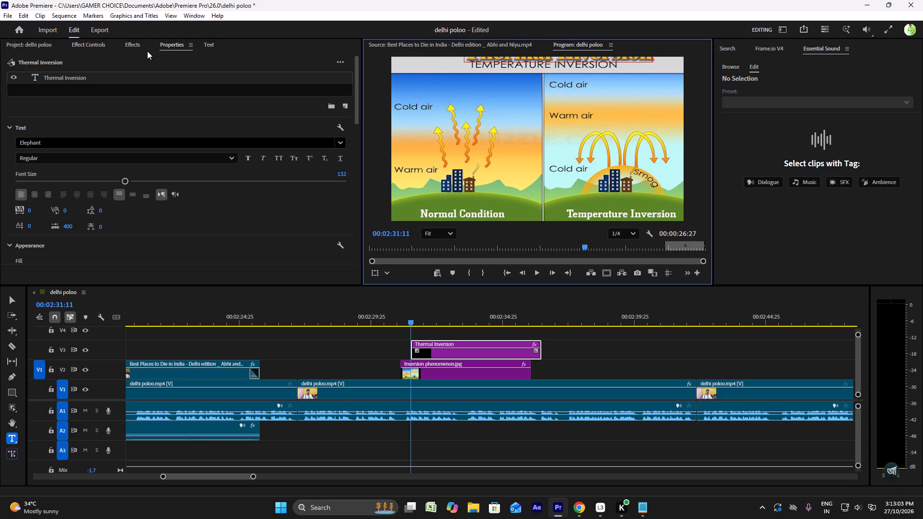
Enable the Thermal Inversion title's background and sample its colour, D7D7D7, from the diagram's light grey heading bar.
scroll(128, 193, down, 15)
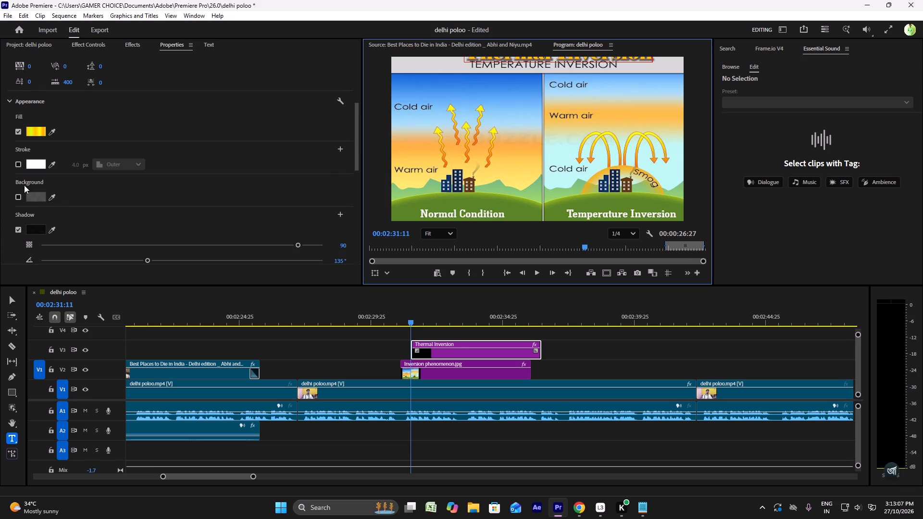
click(19, 197)
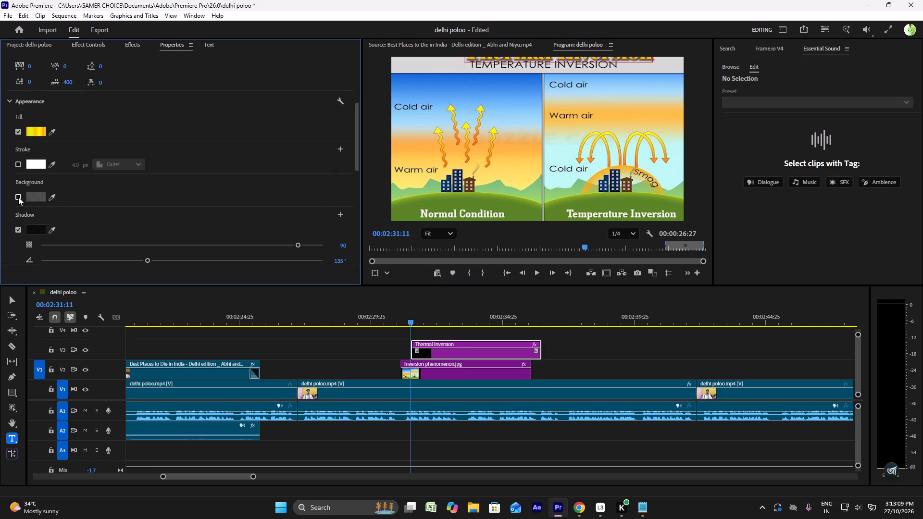
click(28, 198)
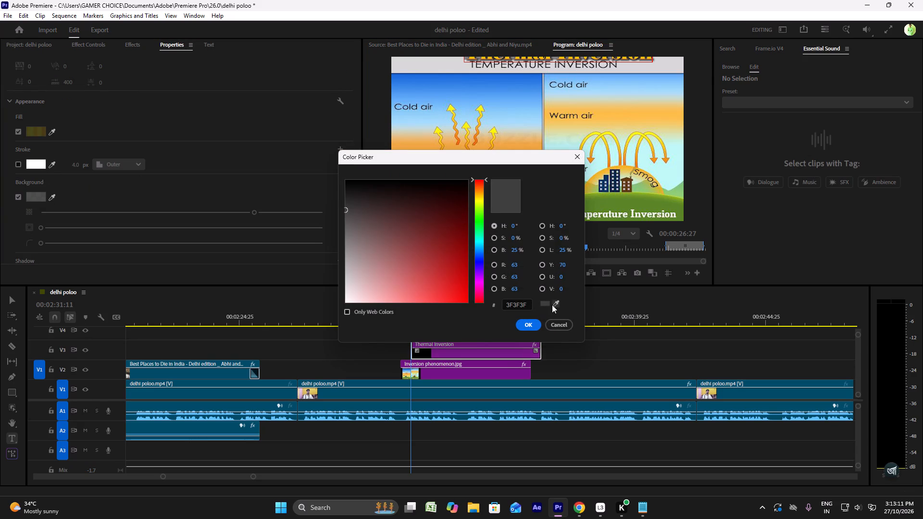
click(555, 305)
click(451, 67)
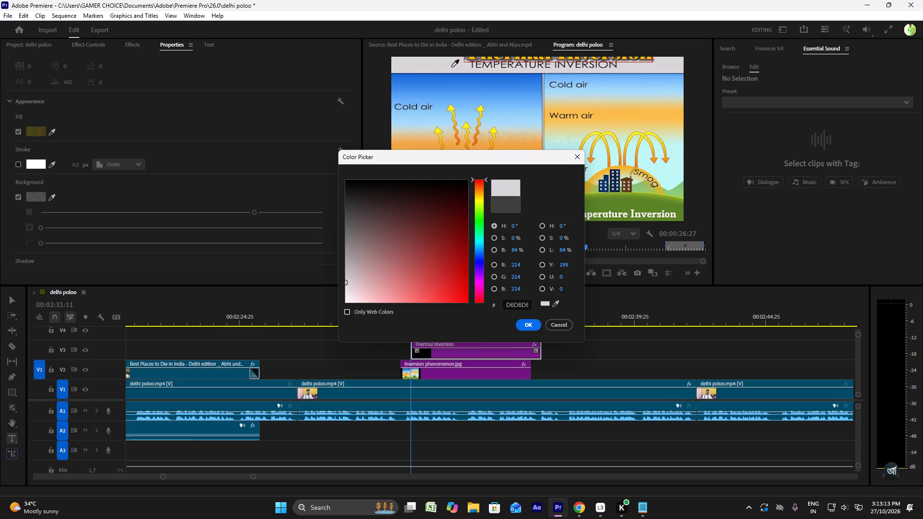
click(524, 324)
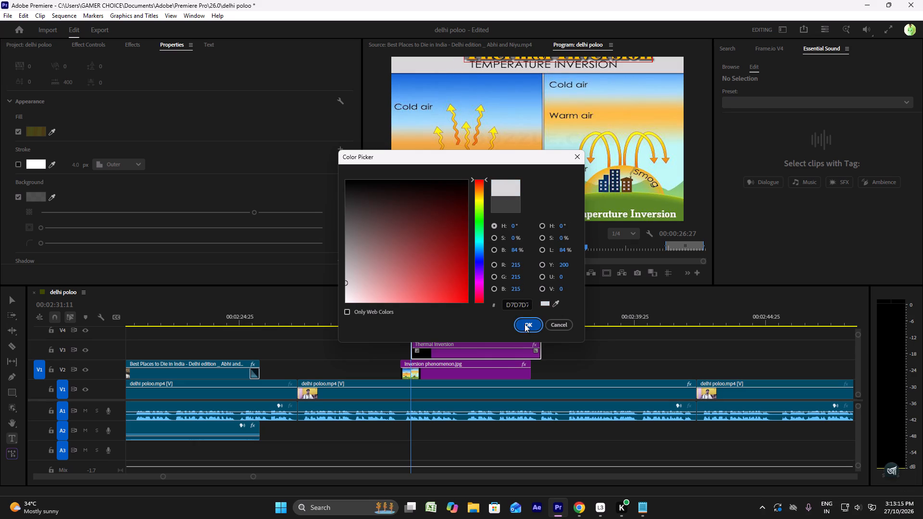
Keep the title's gradient fill enabled and change the gradient's first colour stop to black (000000).
scroll(106, 167, up, 6)
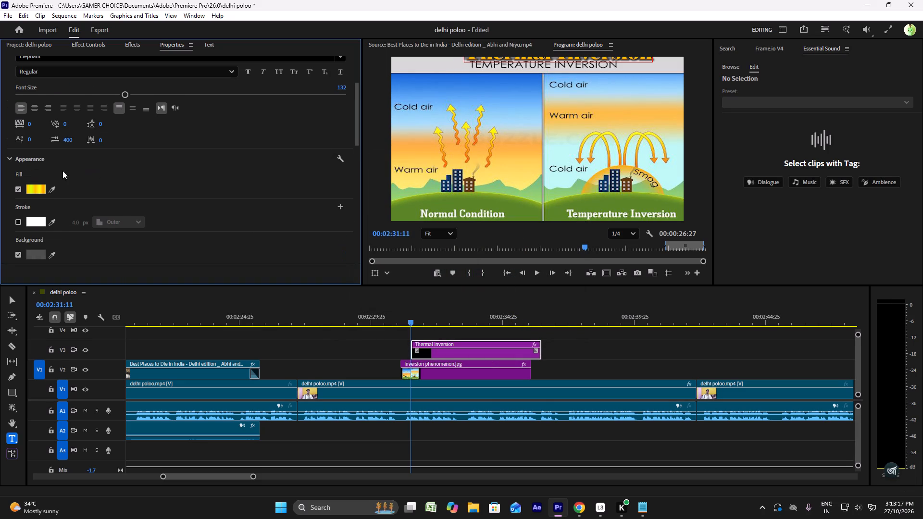
click(18, 189)
click(34, 188)
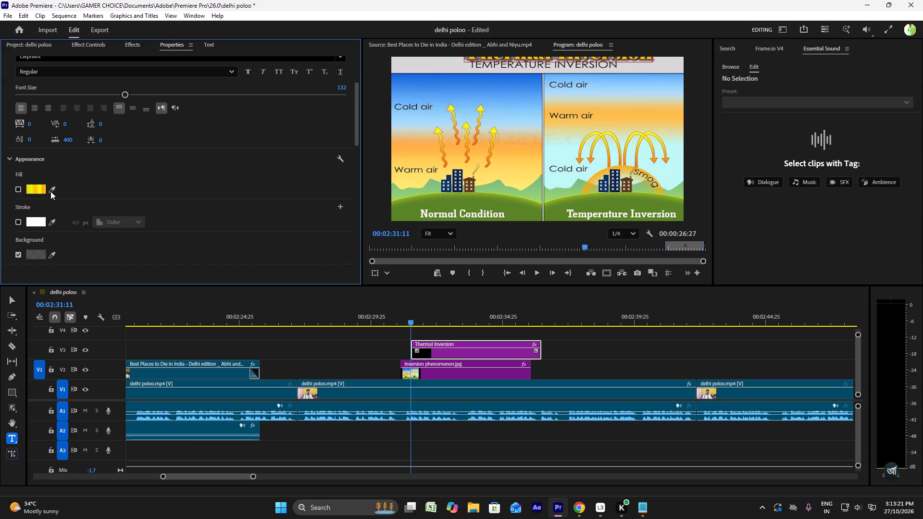
click(51, 191)
click(51, 189)
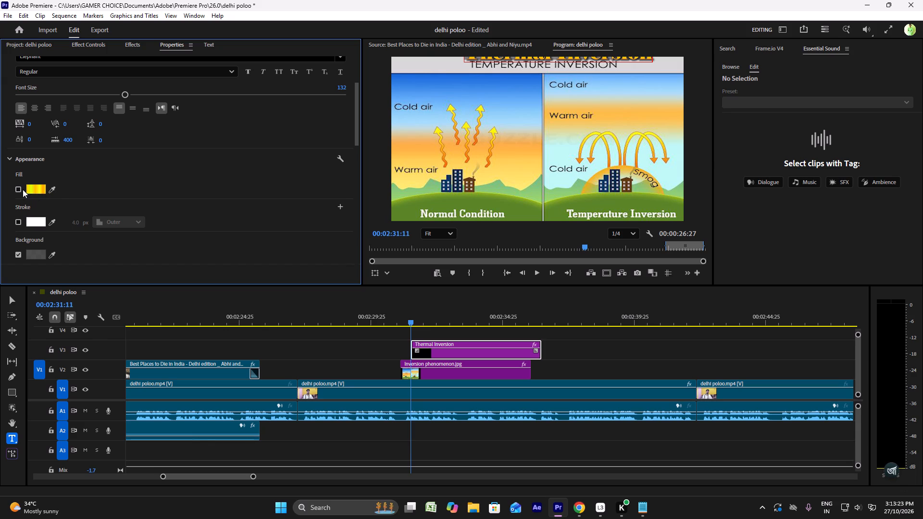
click(36, 191)
click(19, 188)
click(27, 189)
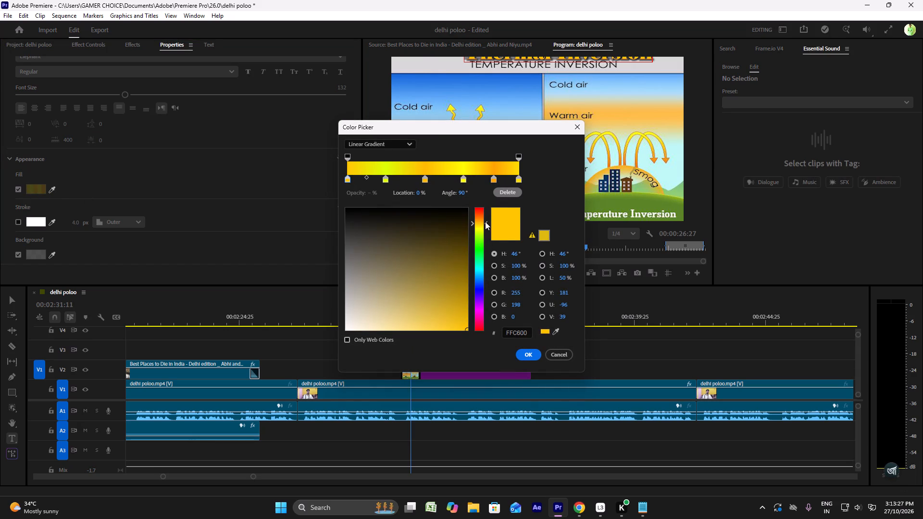
drag(485, 222, 494, 235)
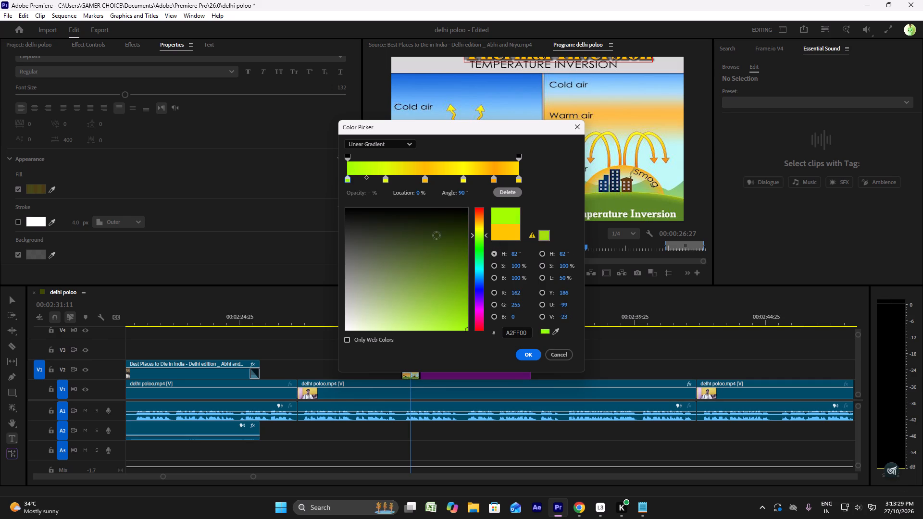
drag(412, 238, 338, 195)
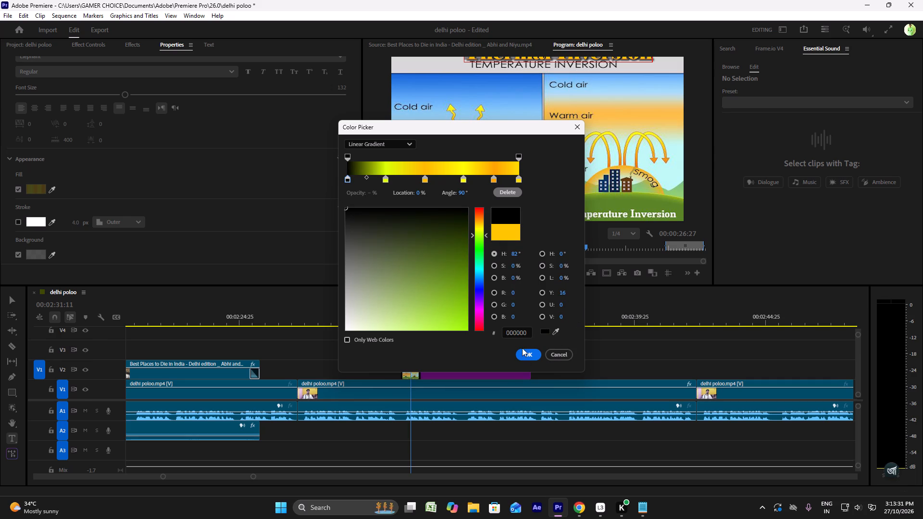
click(524, 350)
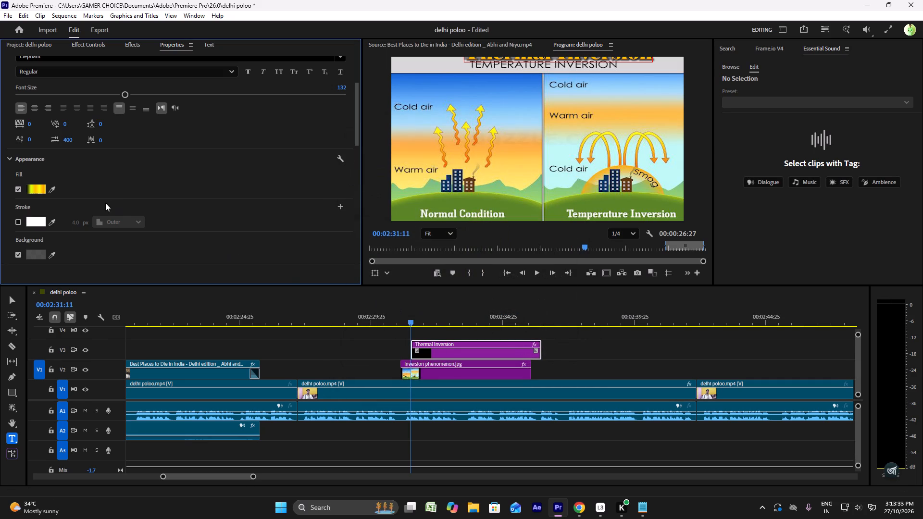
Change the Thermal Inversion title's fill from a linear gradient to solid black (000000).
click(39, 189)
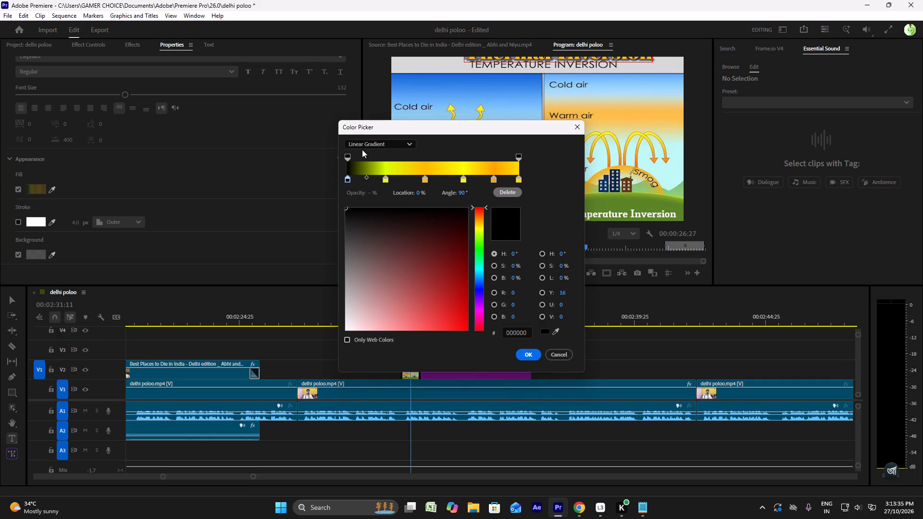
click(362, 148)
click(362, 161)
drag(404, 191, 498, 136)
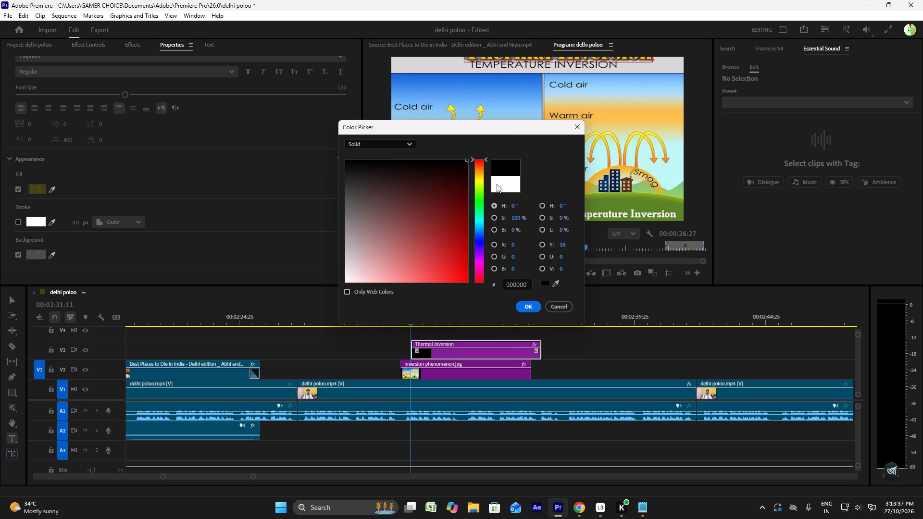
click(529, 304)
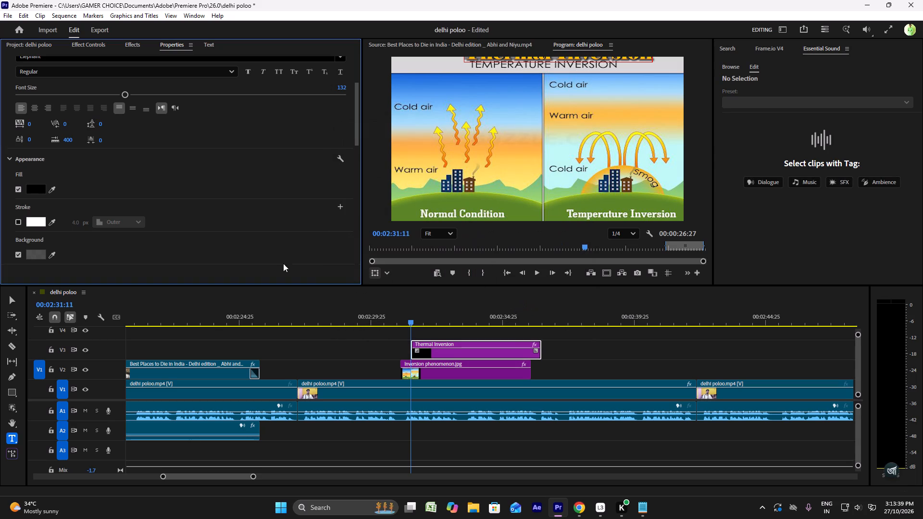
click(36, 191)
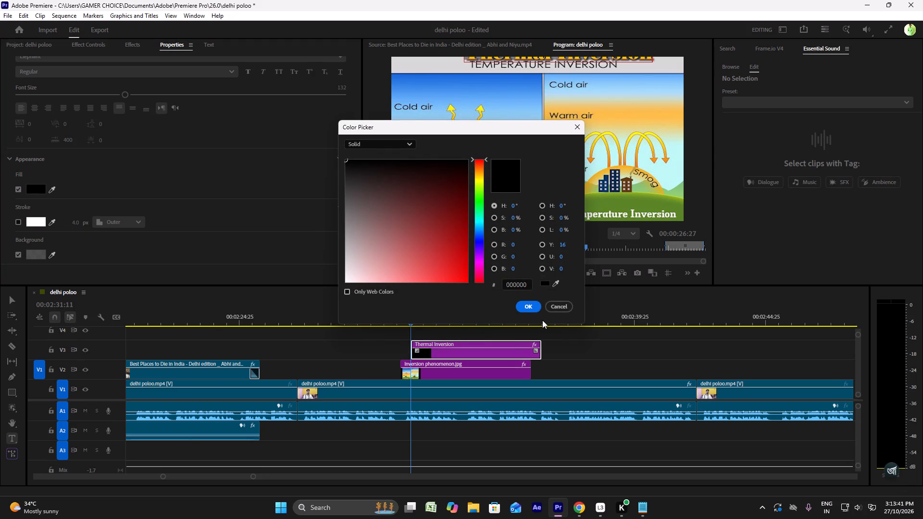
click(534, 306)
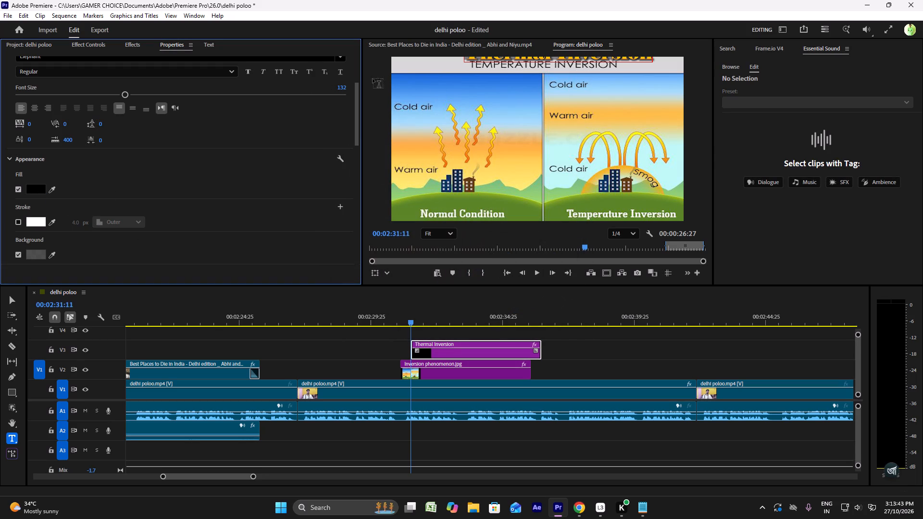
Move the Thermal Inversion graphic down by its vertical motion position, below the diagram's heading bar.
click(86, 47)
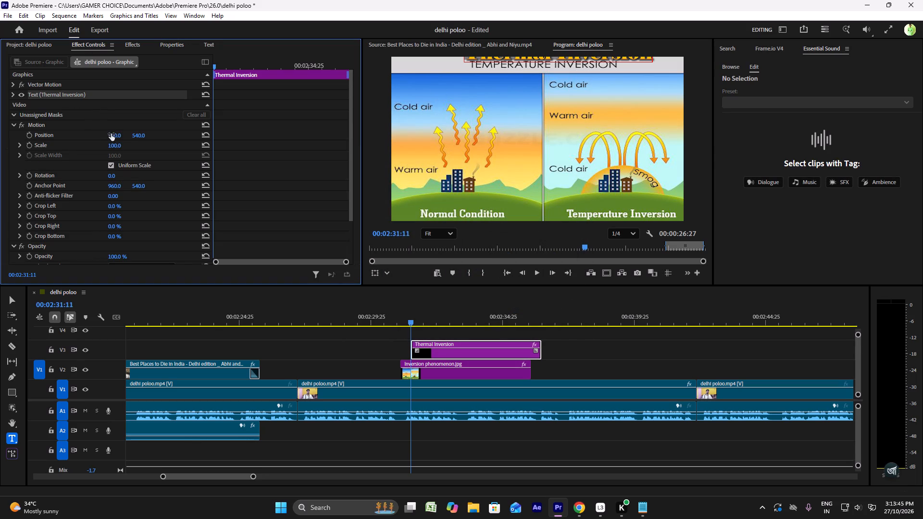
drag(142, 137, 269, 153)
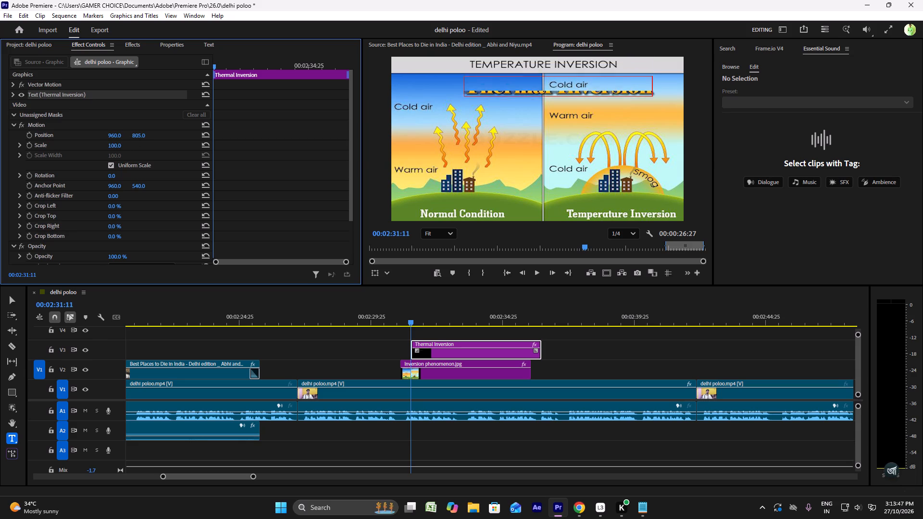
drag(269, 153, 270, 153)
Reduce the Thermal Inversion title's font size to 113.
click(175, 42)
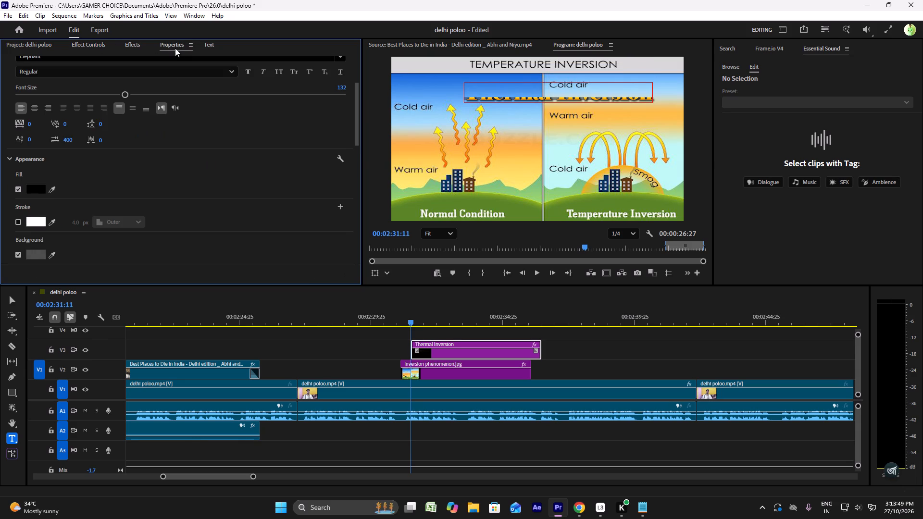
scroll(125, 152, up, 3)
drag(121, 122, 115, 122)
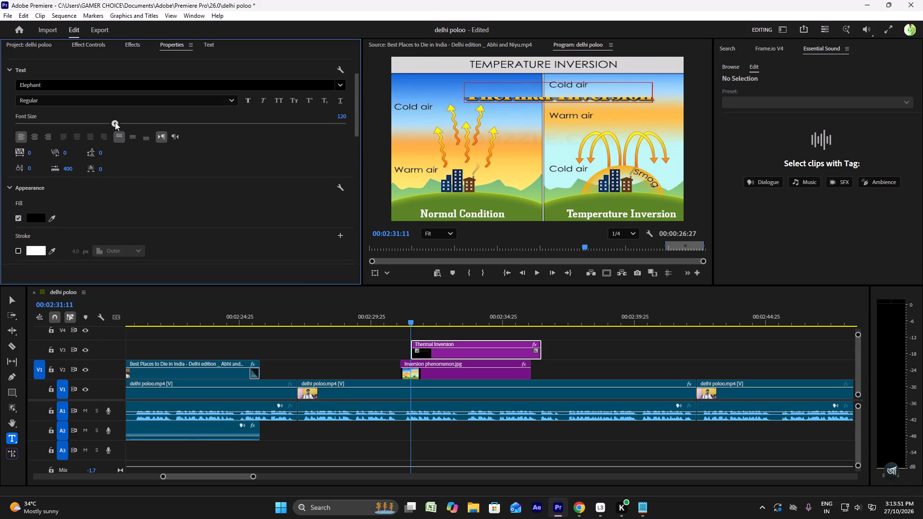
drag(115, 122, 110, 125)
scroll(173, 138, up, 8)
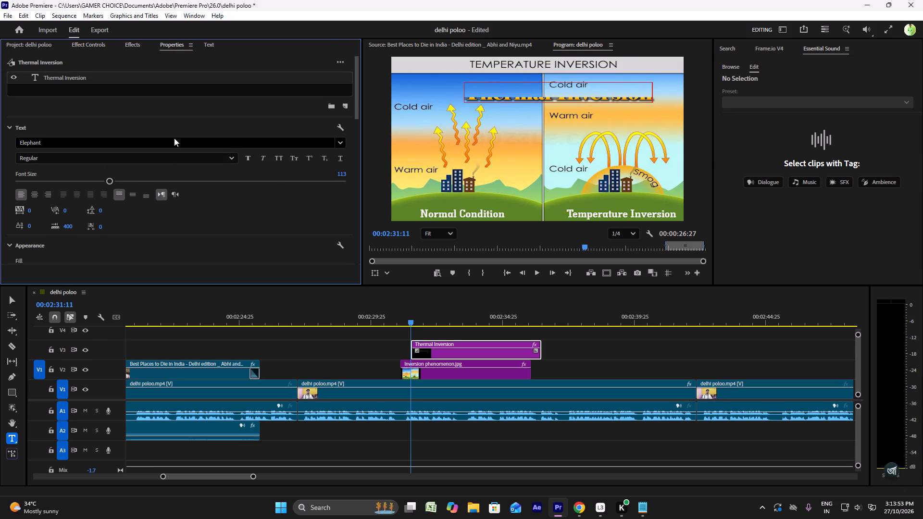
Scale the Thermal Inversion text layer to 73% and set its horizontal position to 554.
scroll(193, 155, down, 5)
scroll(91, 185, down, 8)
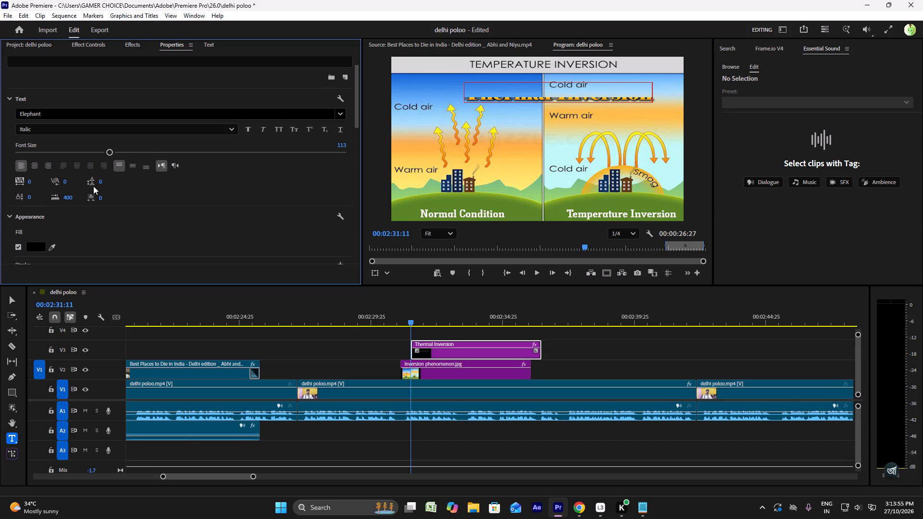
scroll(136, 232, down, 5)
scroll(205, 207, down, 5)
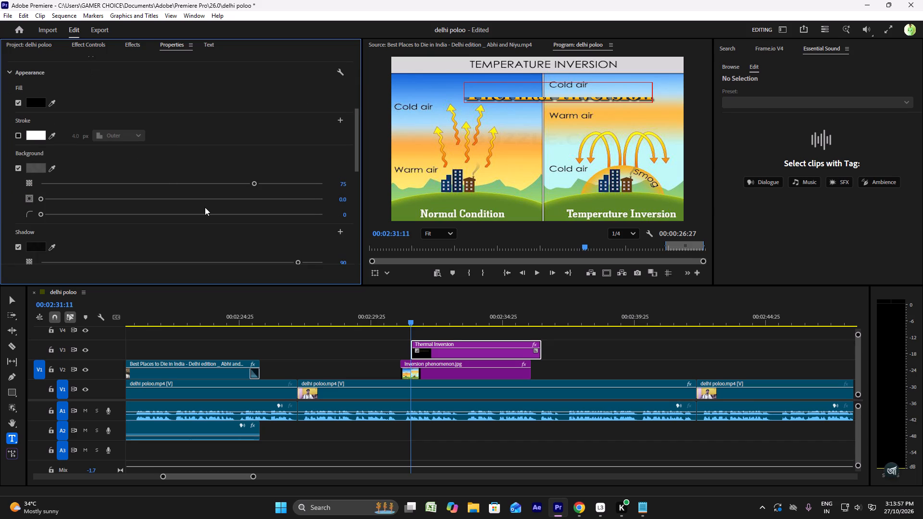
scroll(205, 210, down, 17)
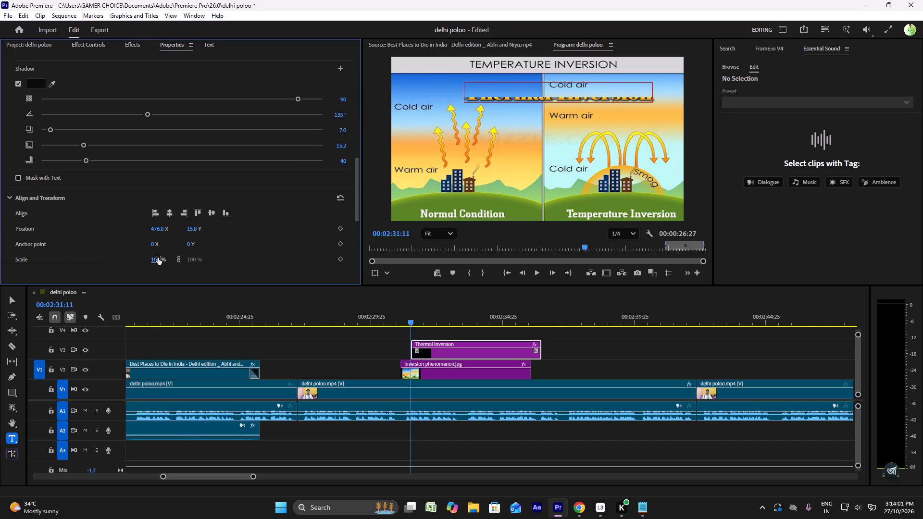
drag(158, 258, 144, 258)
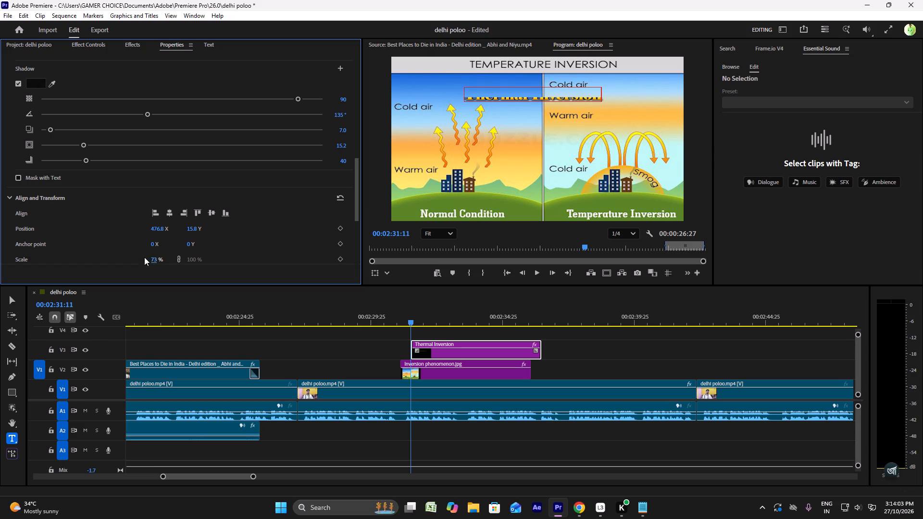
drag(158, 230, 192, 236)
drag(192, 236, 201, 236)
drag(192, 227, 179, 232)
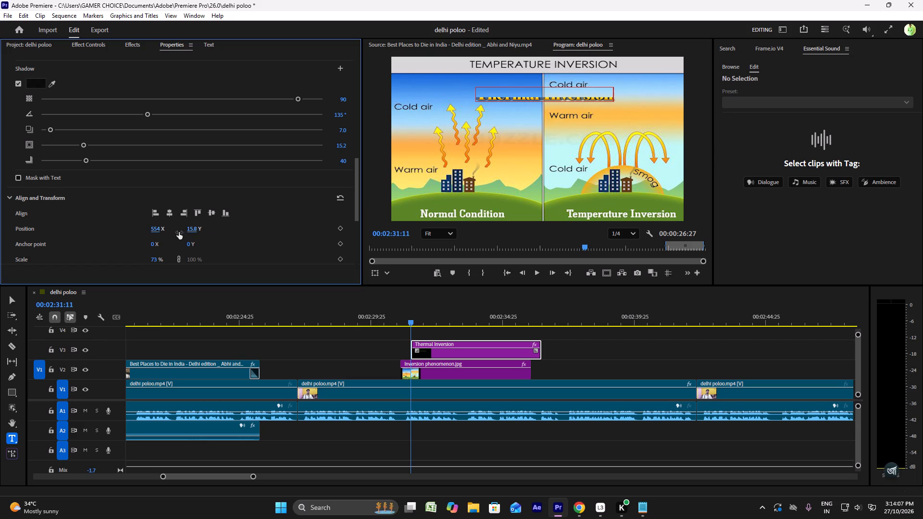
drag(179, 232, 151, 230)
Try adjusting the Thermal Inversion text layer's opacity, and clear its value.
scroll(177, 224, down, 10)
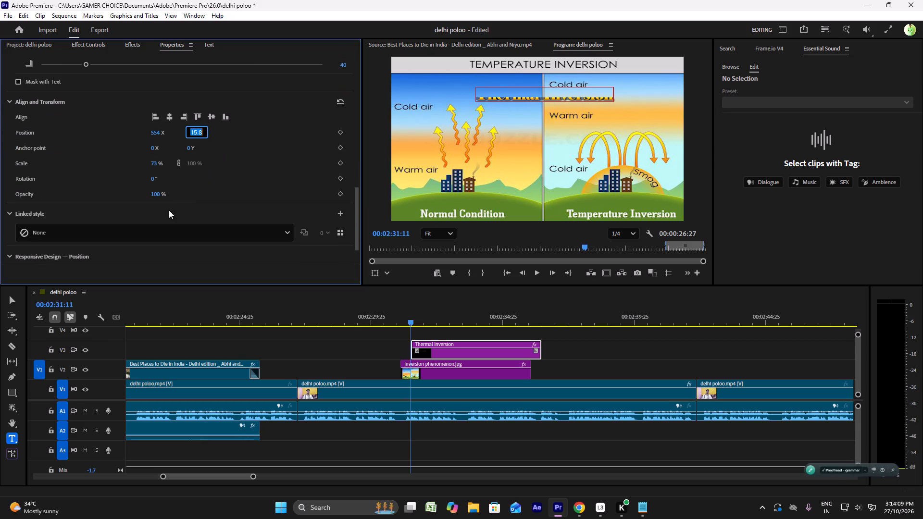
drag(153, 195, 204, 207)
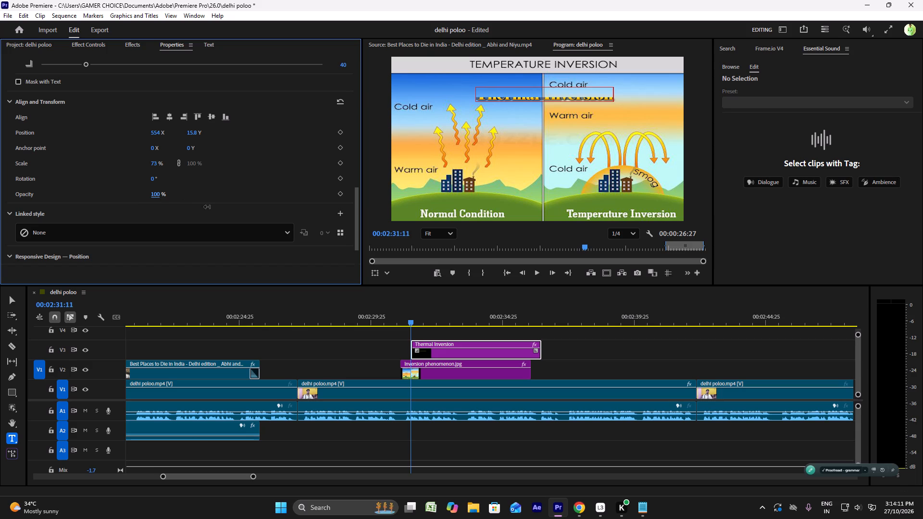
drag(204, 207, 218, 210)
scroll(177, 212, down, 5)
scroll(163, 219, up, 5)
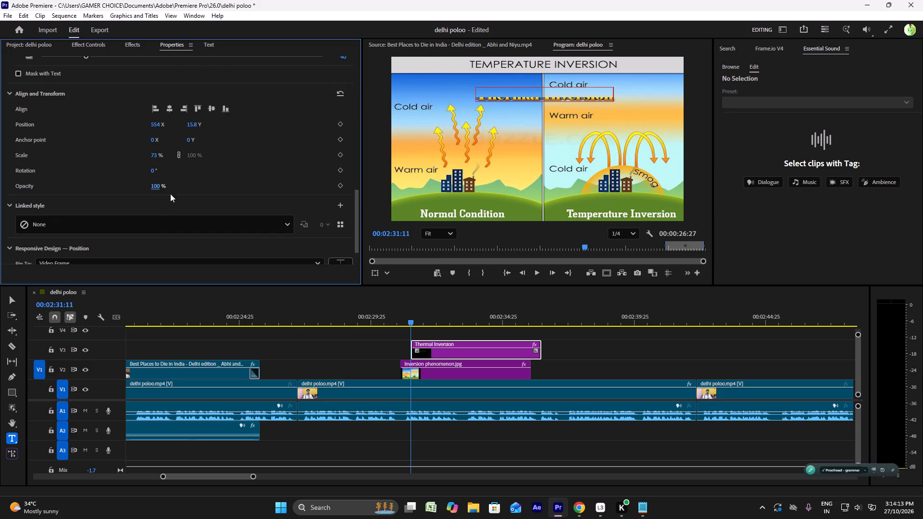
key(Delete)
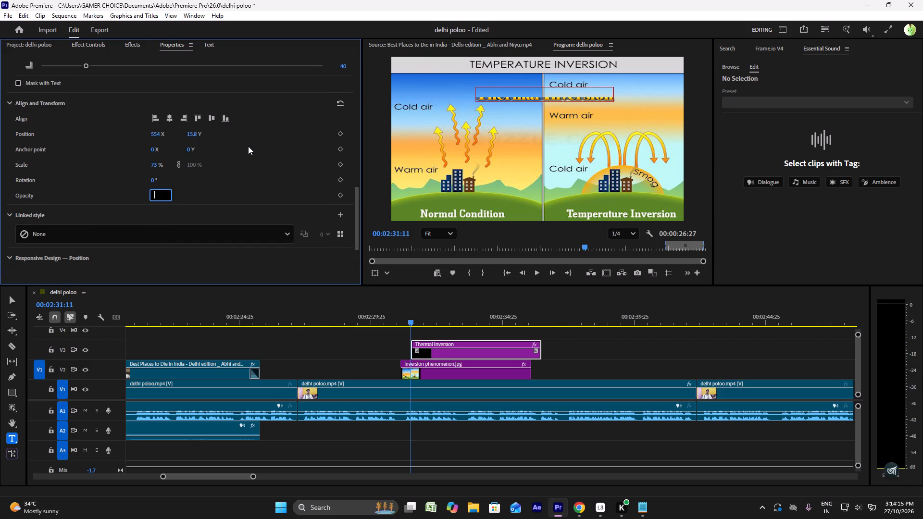
Delete the Thermal Inversion title clip from V3 above the inversion diagram.
click(382, 349)
click(440, 351)
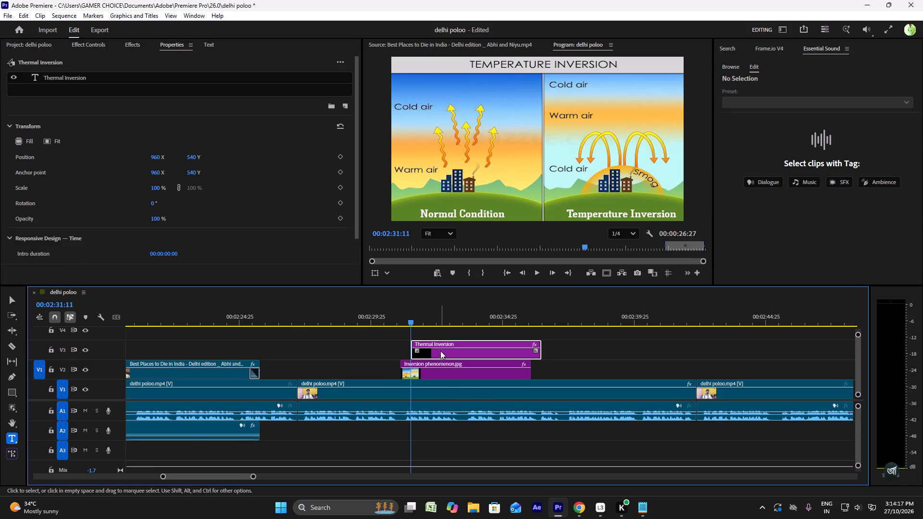
key(Delete)
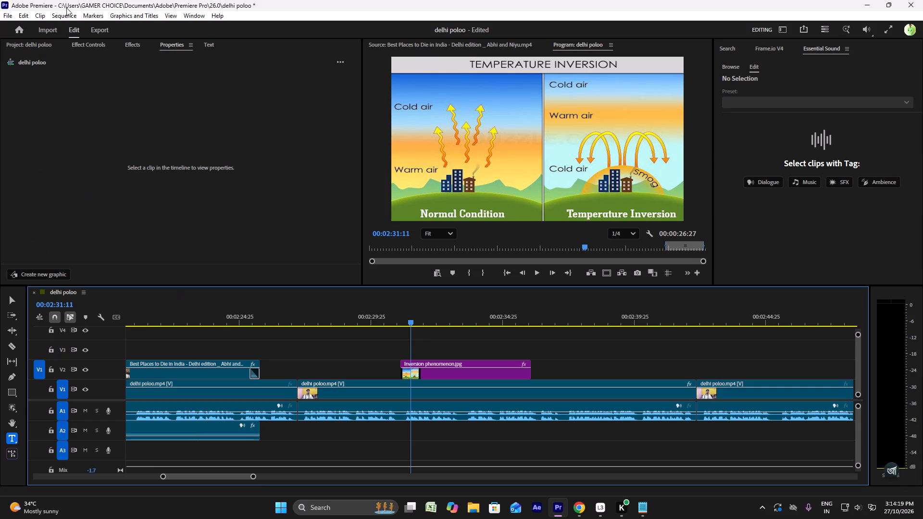
Copy the text of the January October title at 00:02:02:13 from the sequence's graphics list.
click(206, 45)
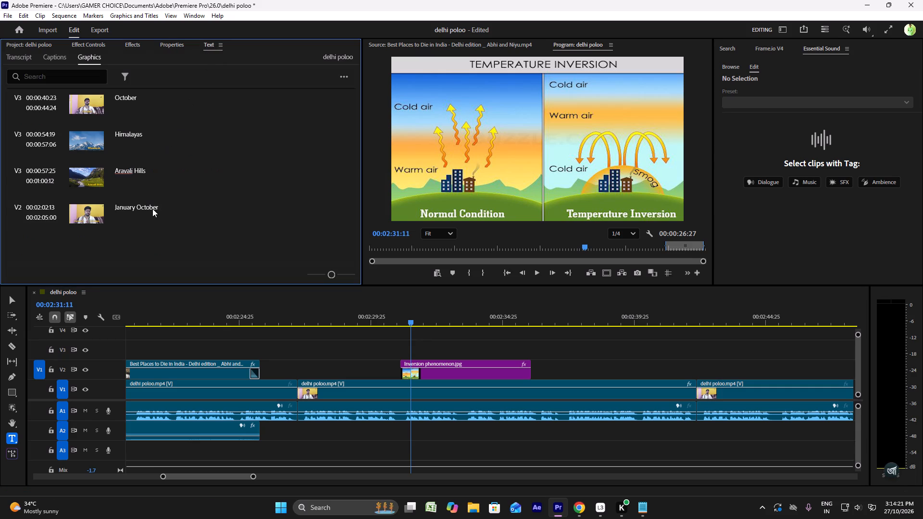
right_click(152, 209)
double_click(152, 209)
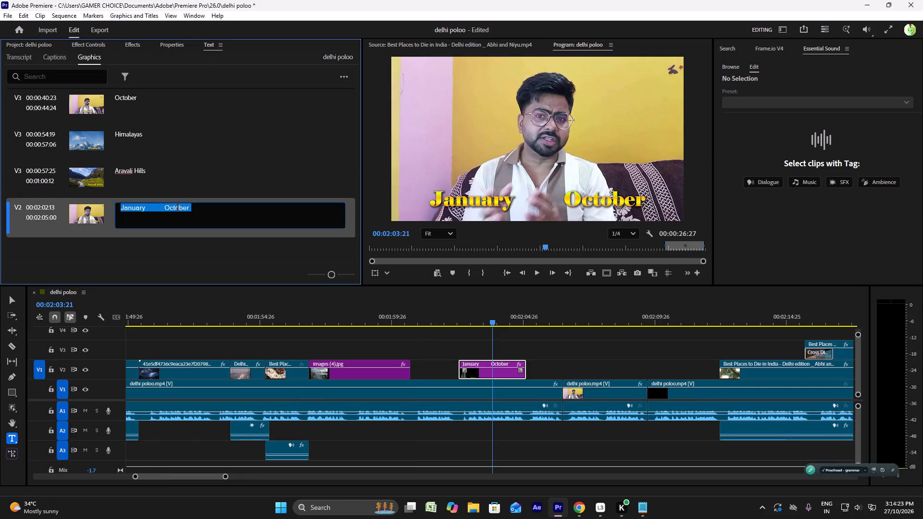
key(ctrl+c)
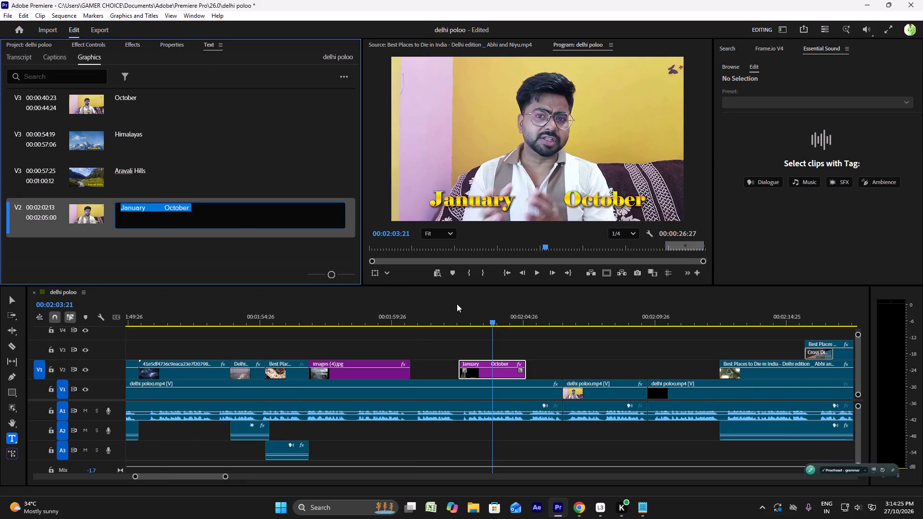
click(457, 304)
click(461, 315)
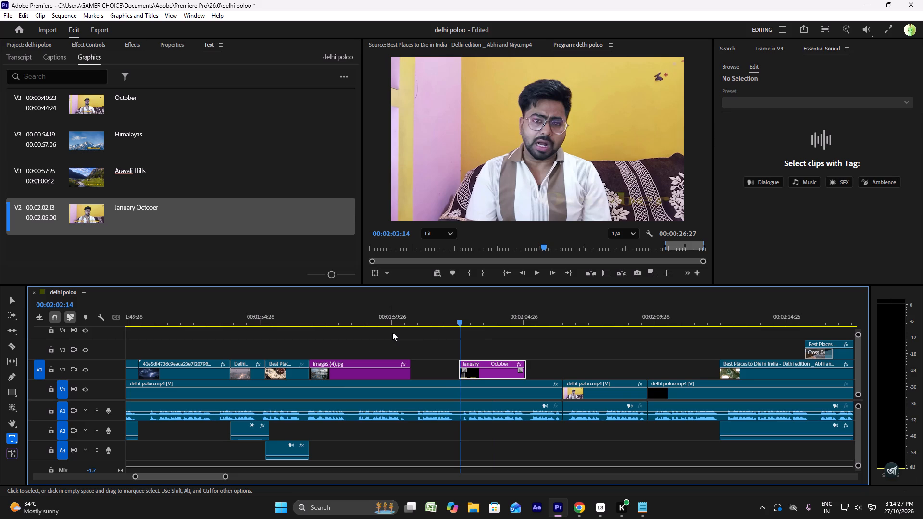
alt+scroll(403, 330, down, 5)
double_click(461, 371)
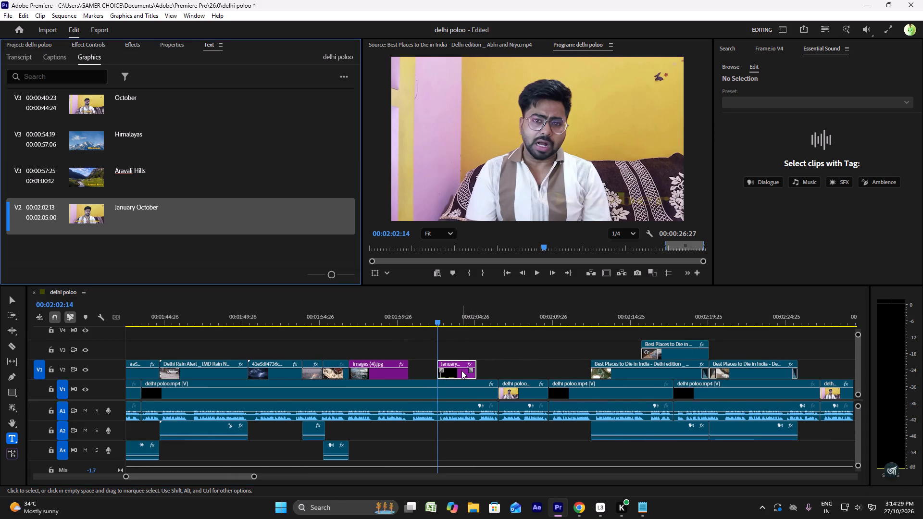
click(495, 346)
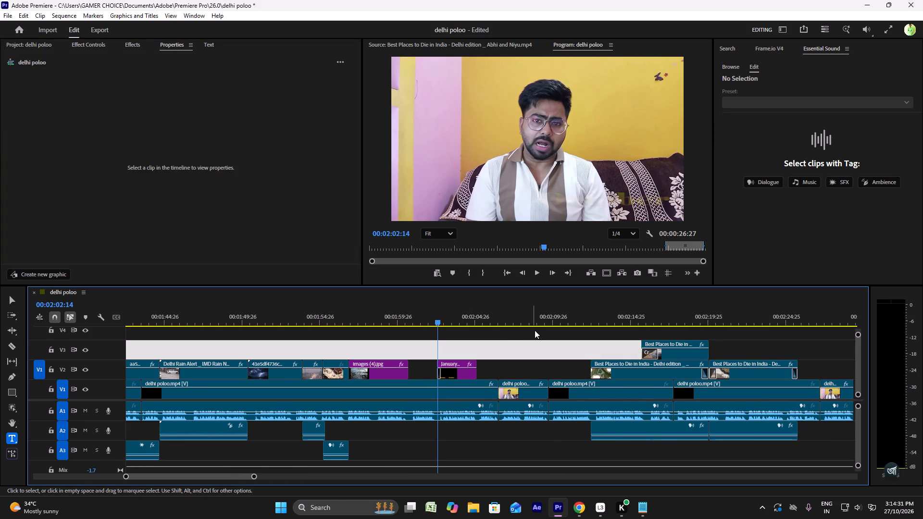
At 00:02:32:07, place a new text layer over the inversion diagram and paste the copied January October text into it.
click(554, 324)
click(792, 324)
scroll(767, 333, down, 10)
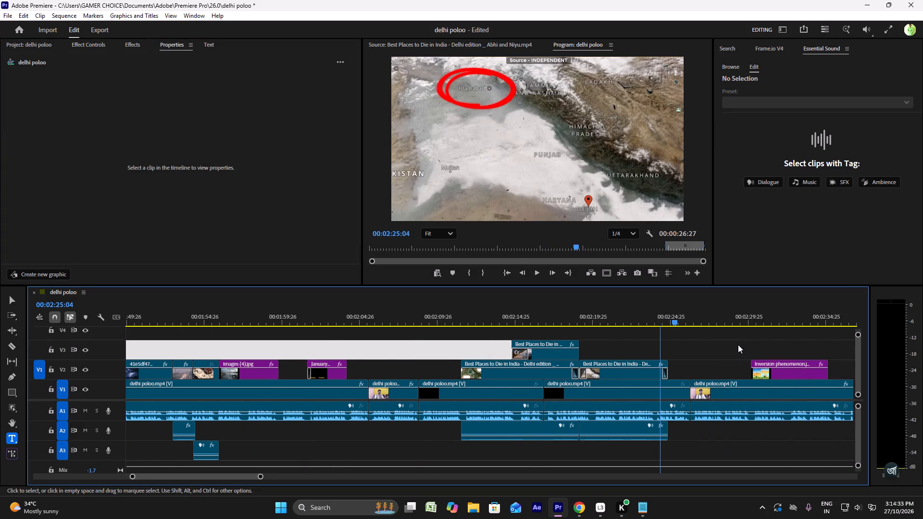
scroll(738, 345, down, 20)
click(469, 319)
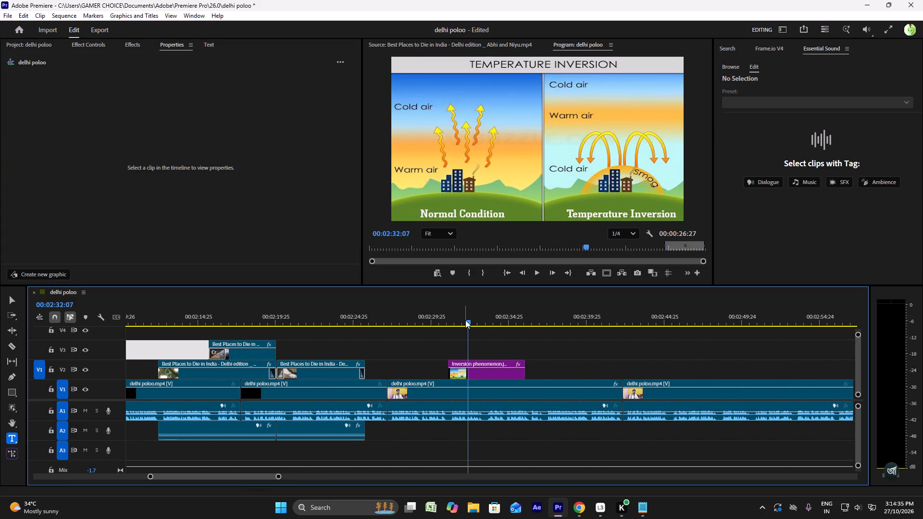
click(88, 46)
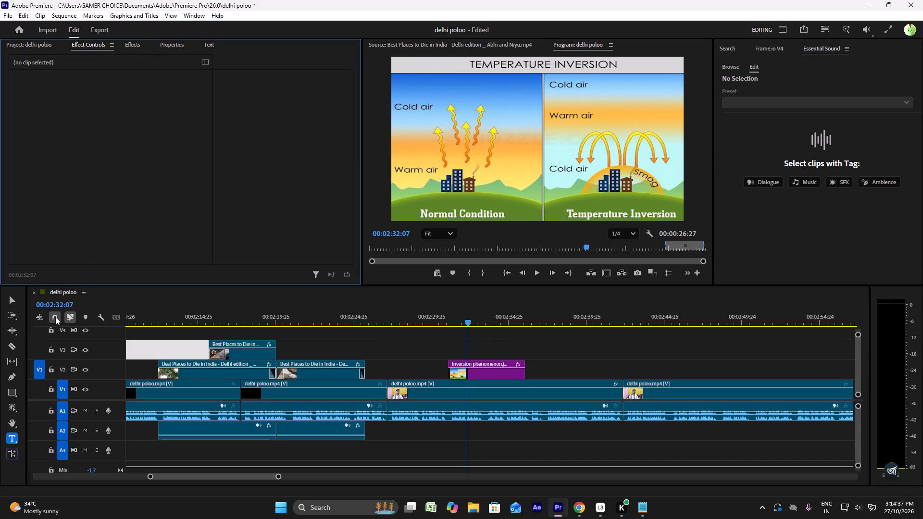
click(468, 133)
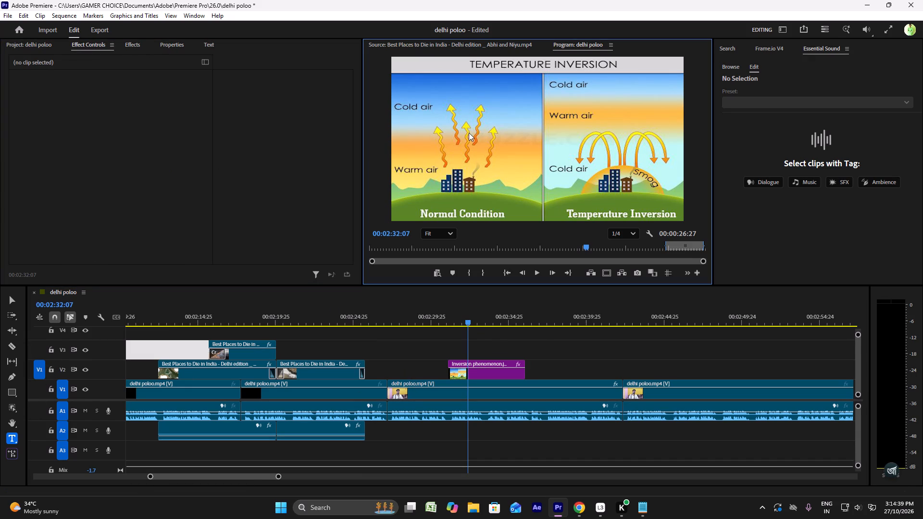
key(ctrl+v)
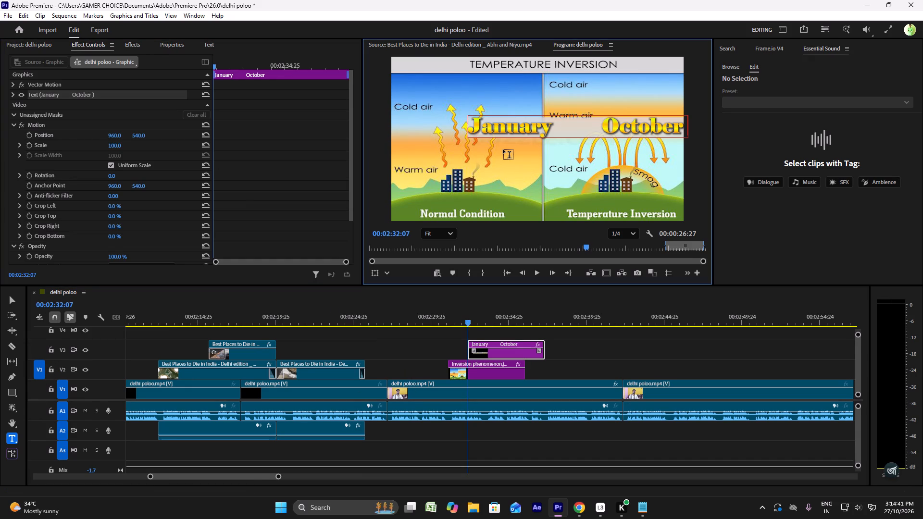
Set the January October title's background to opacity 100, size 59.6 and corner radius 100.
click(603, 127)
click(170, 46)
scroll(87, 172, down, 16)
scroll(64, 196, down, 5)
drag(41, 170, 87, 170)
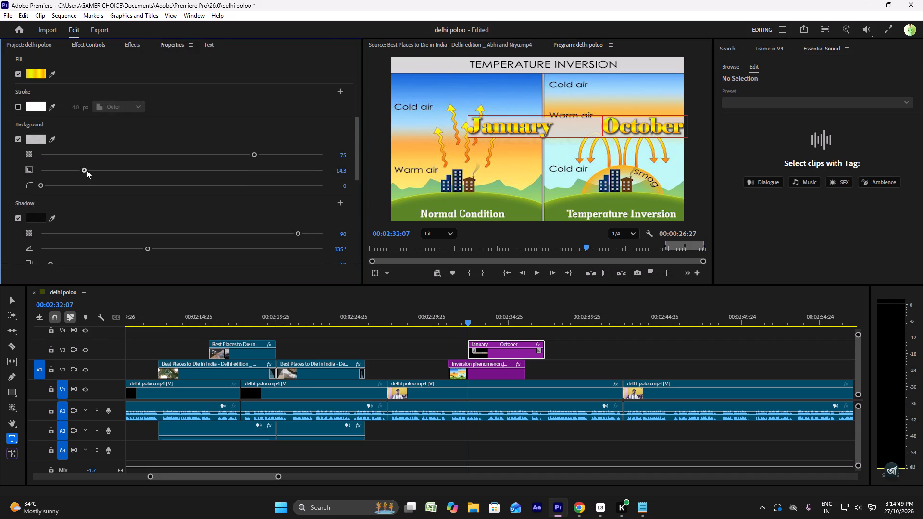
drag(87, 170, 208, 177)
drag(44, 186, 121, 186)
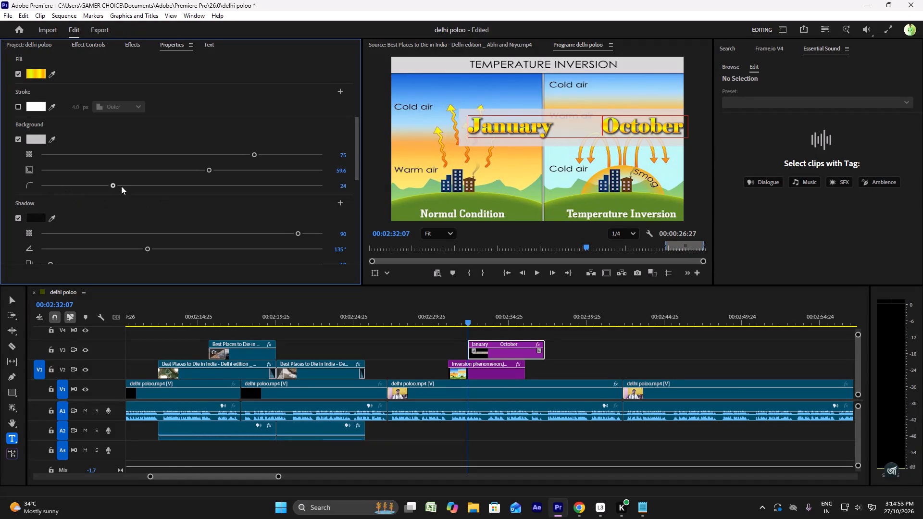
drag(121, 186, 325, 191)
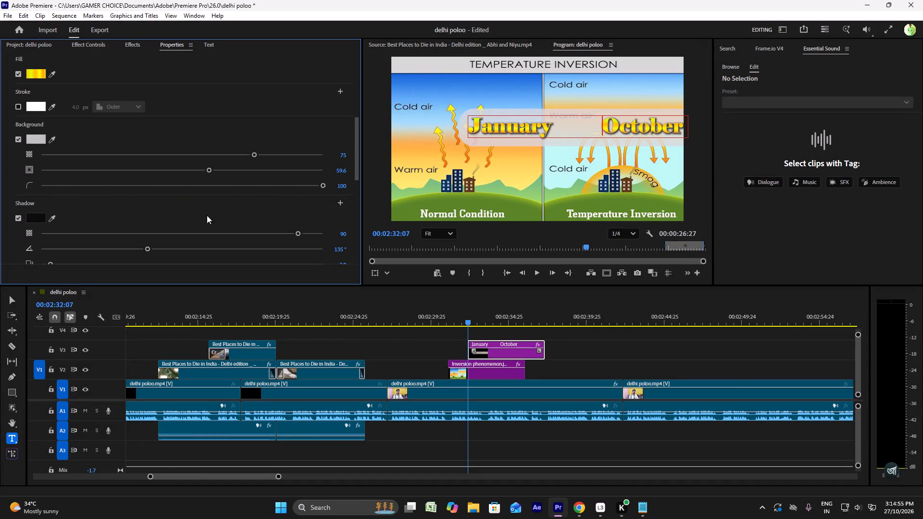
drag(255, 154, 352, 152)
drag(352, 152, 443, 155)
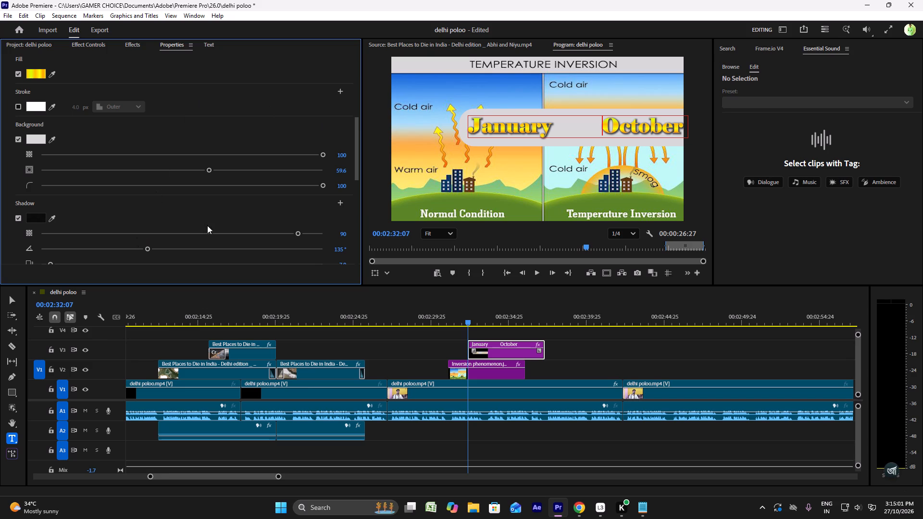
scroll(272, 213, down, 5)
scroll(274, 213, up, 5)
Shrink the January October title by setting its clip Motion scale to 70 and its text layer scale to 94%.
click(92, 43)
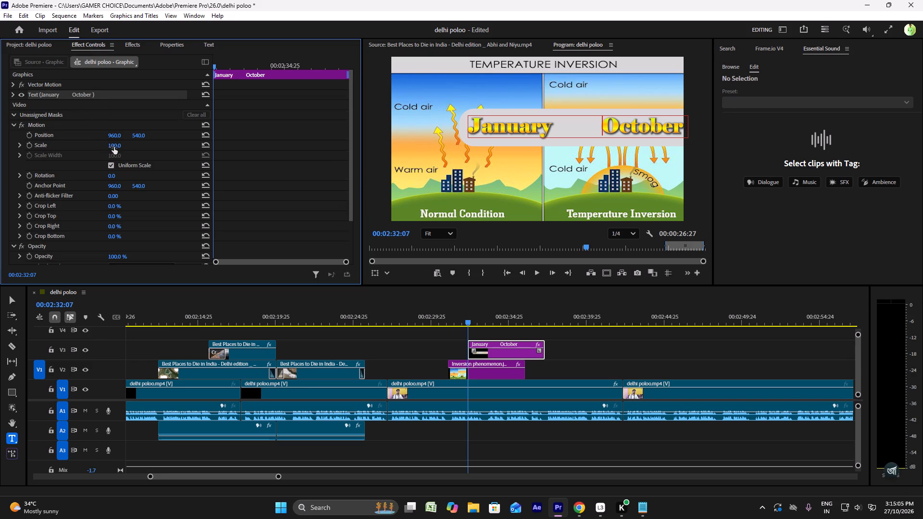
drag(114, 147, 100, 149)
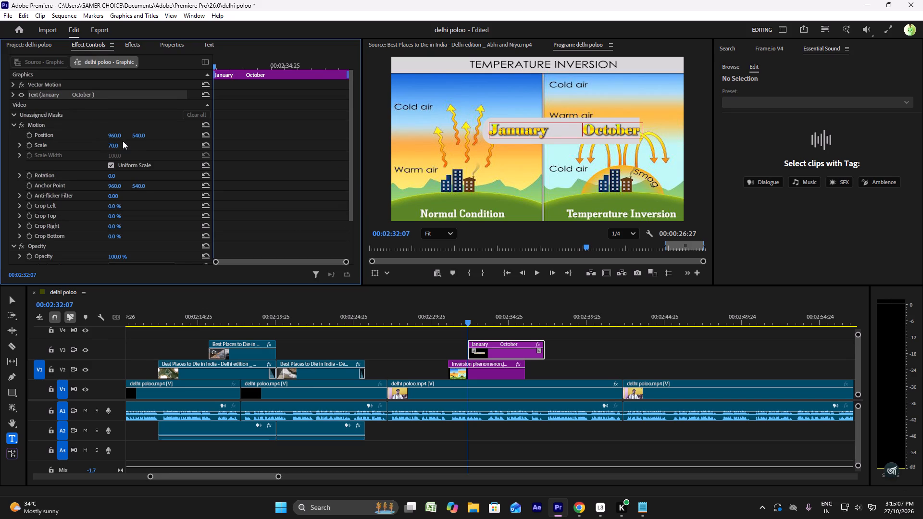
click(175, 46)
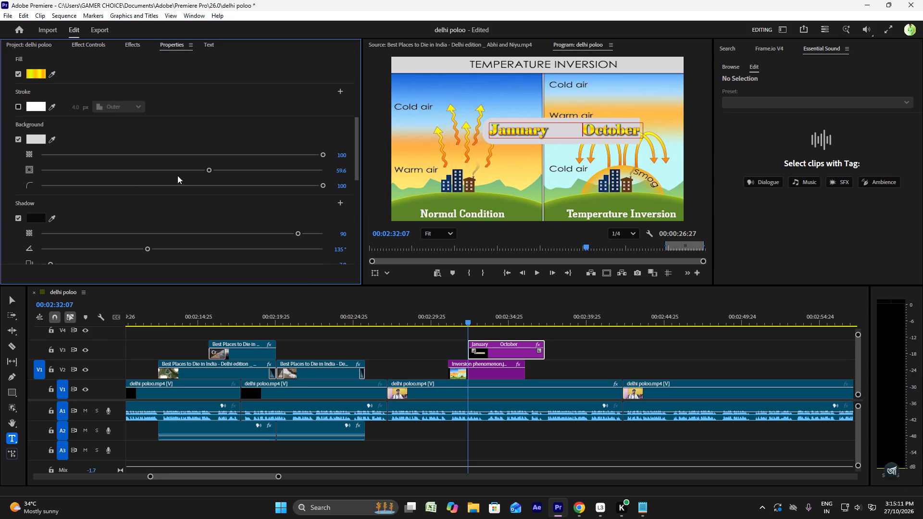
scroll(125, 168, down, 17)
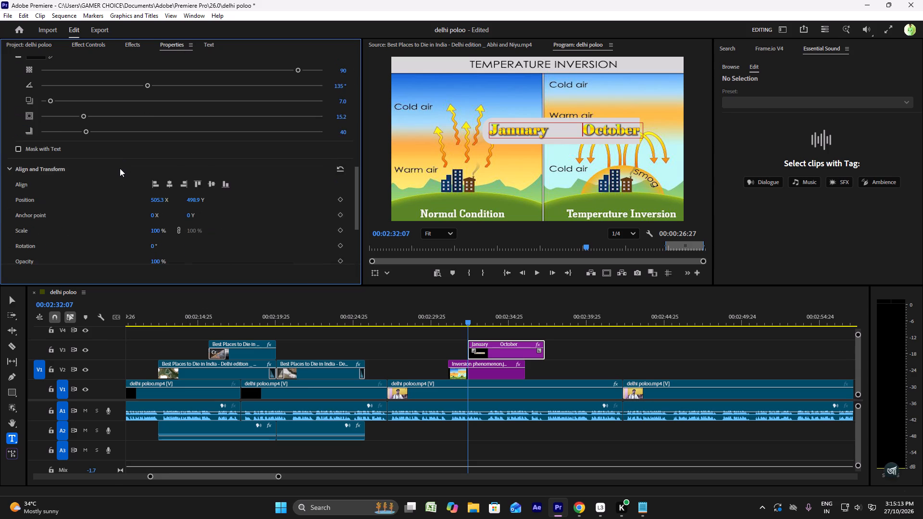
scroll(120, 168, down, 5)
click(160, 183)
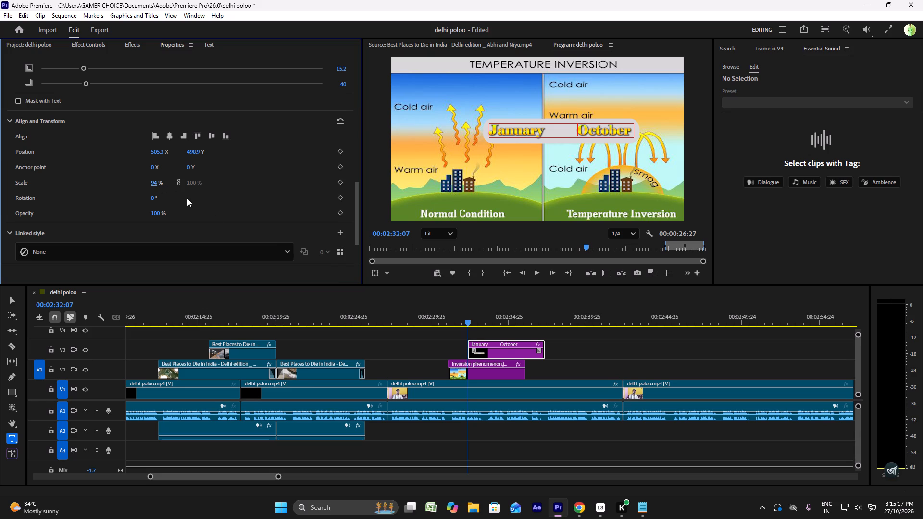
Move the January October title clip on V3 to start with the inversion diagram clip, and play back the section.
drag(499, 358, 479, 357)
click(448, 321)
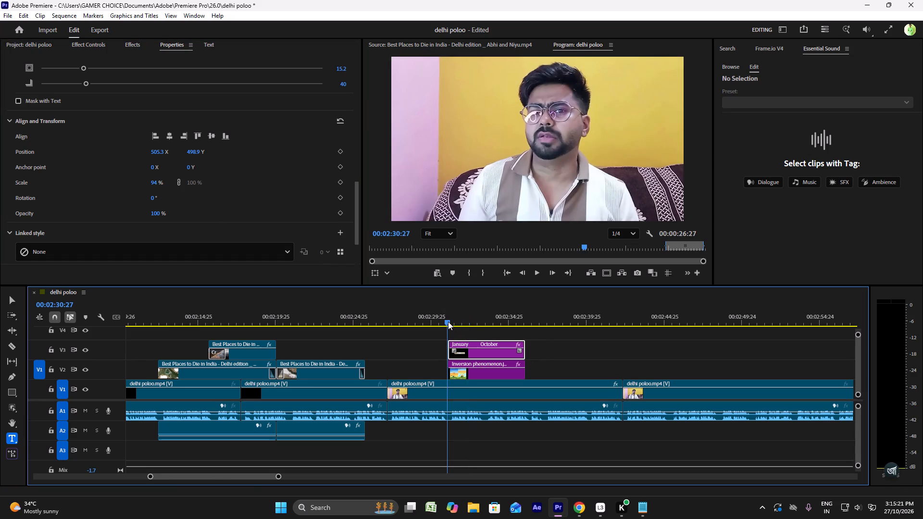
key(space)
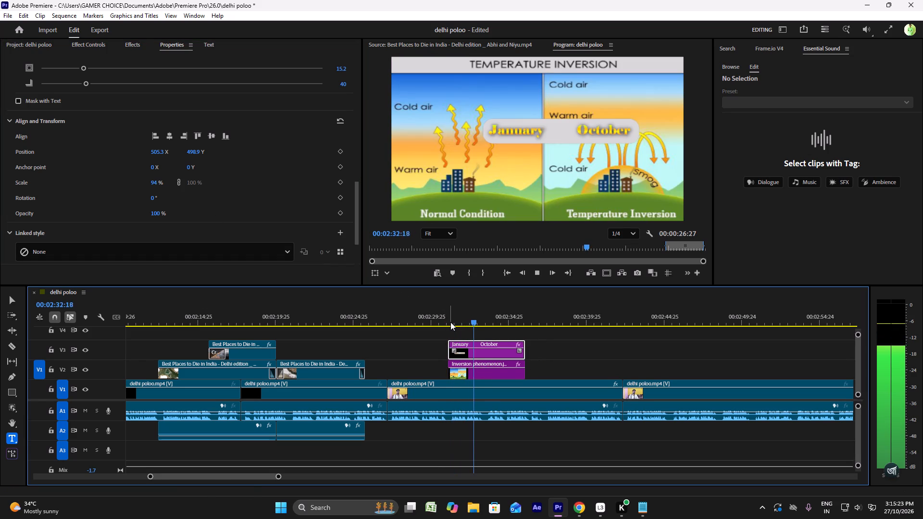
key(space)
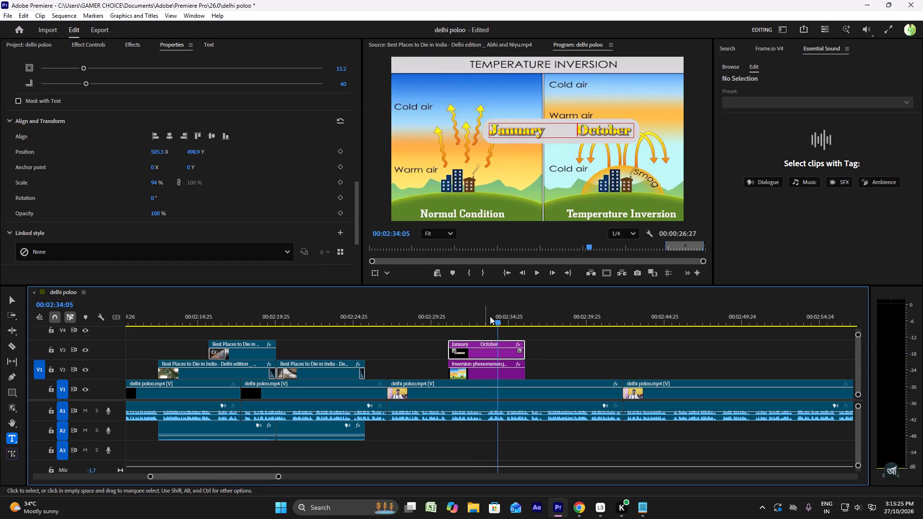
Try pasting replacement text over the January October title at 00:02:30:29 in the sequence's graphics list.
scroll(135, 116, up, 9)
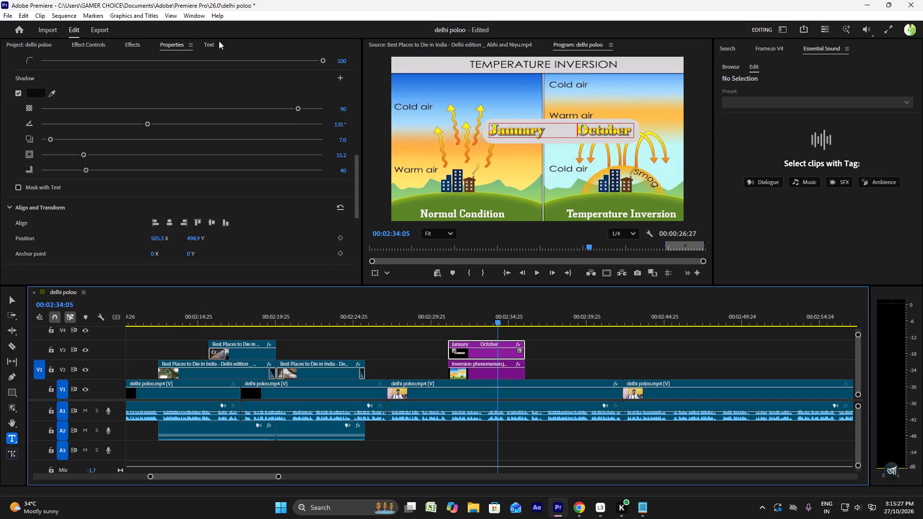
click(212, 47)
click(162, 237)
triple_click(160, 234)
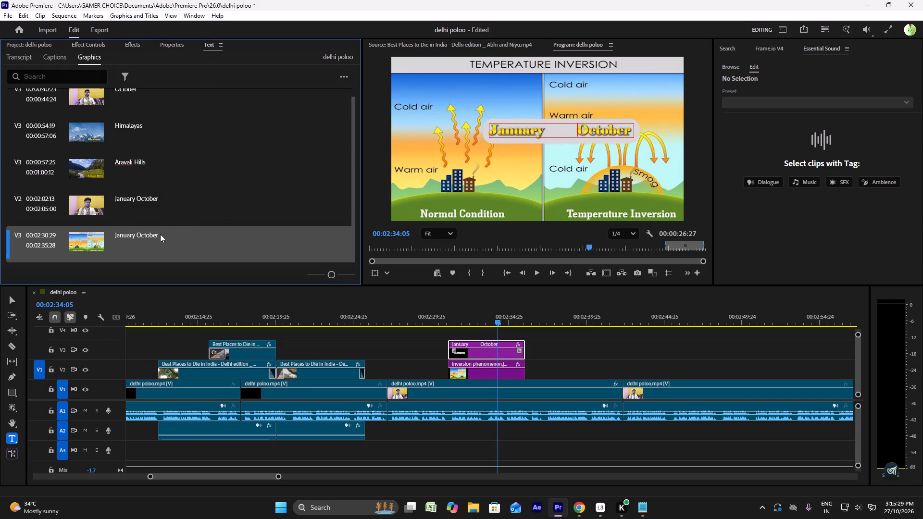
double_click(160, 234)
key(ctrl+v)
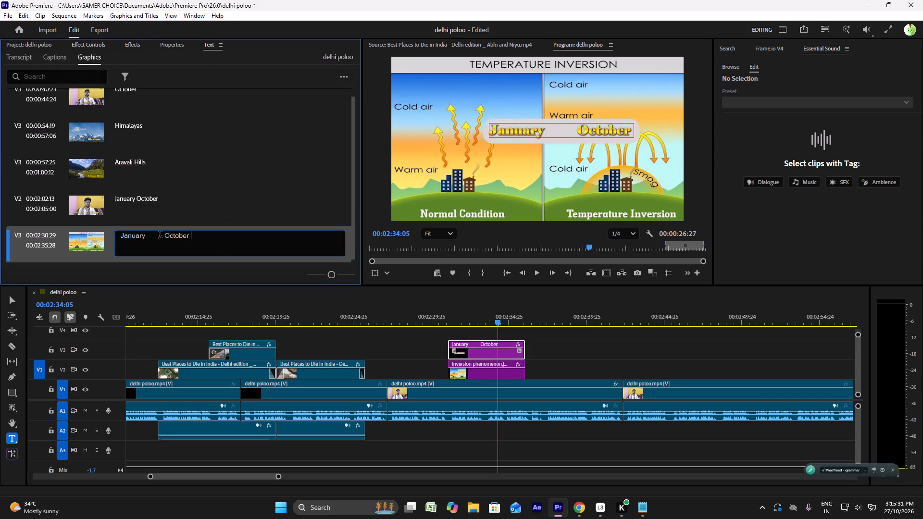
Switch to Chrome and copy the words Thermal Inversion from the Google image search query.
click(584, 509)
click(110, 0)
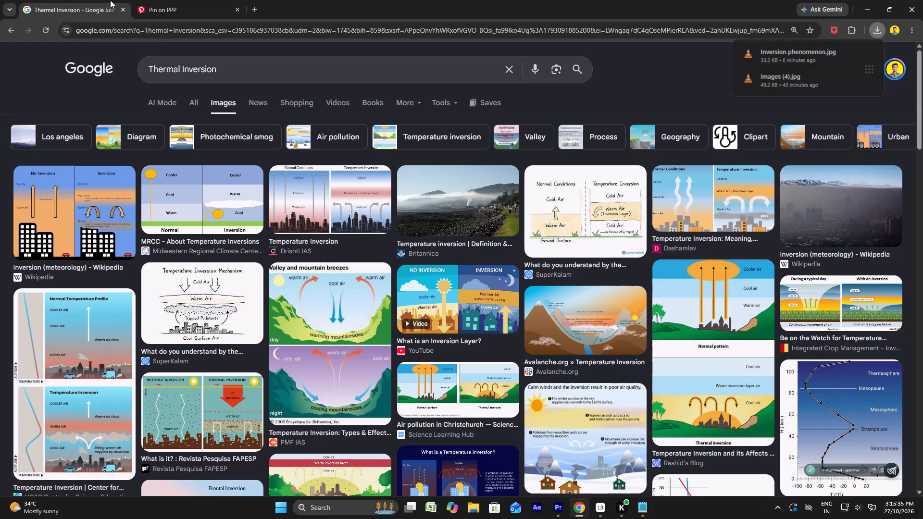
drag(223, 70, 135, 76)
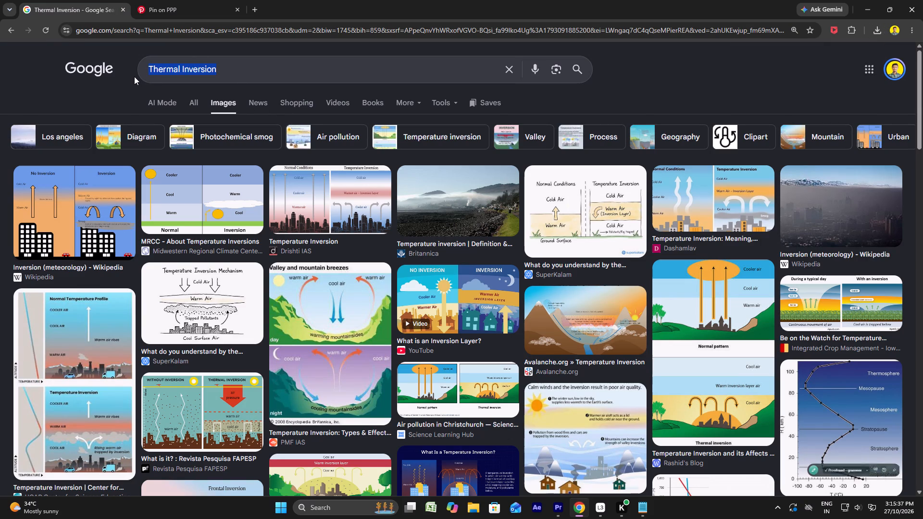
key(ctrl+c)
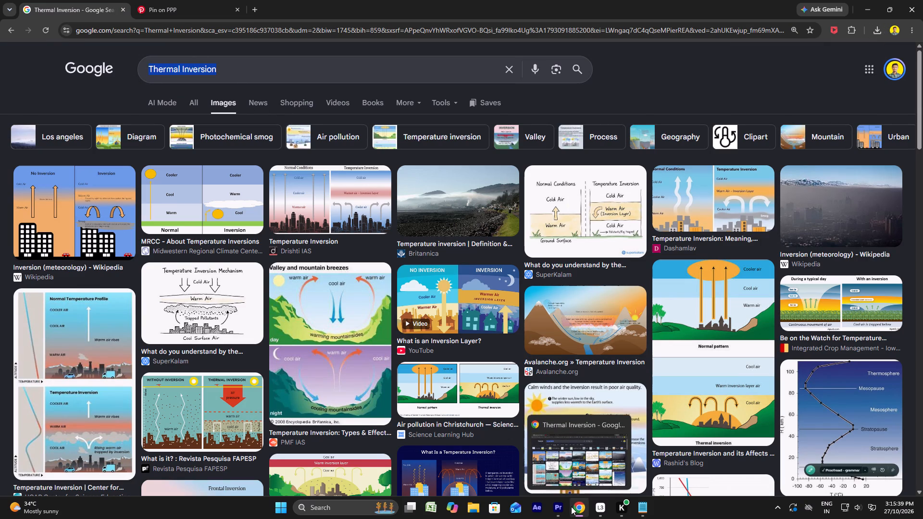
Back in Premiere, replace the text of the January October title at 00:02:30:29 with Thermal Inversion in the graphics list.
click(572, 507)
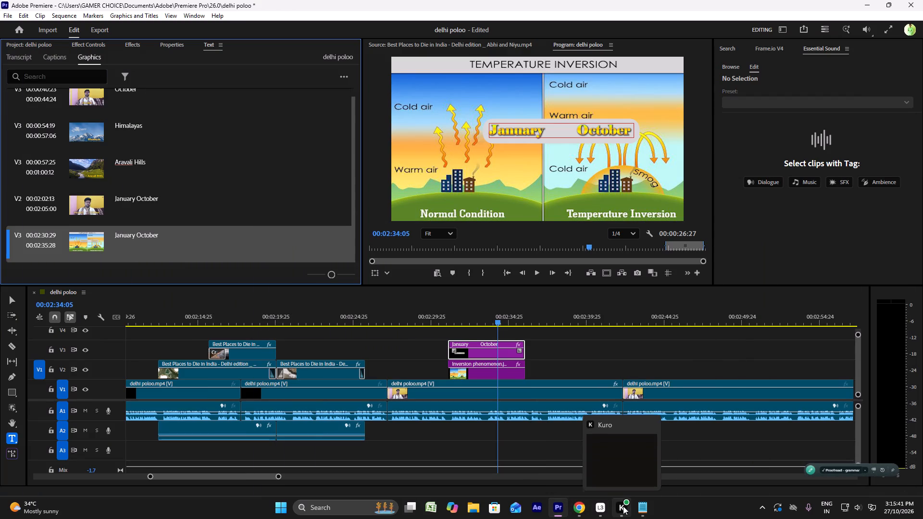
triple_click(198, 230)
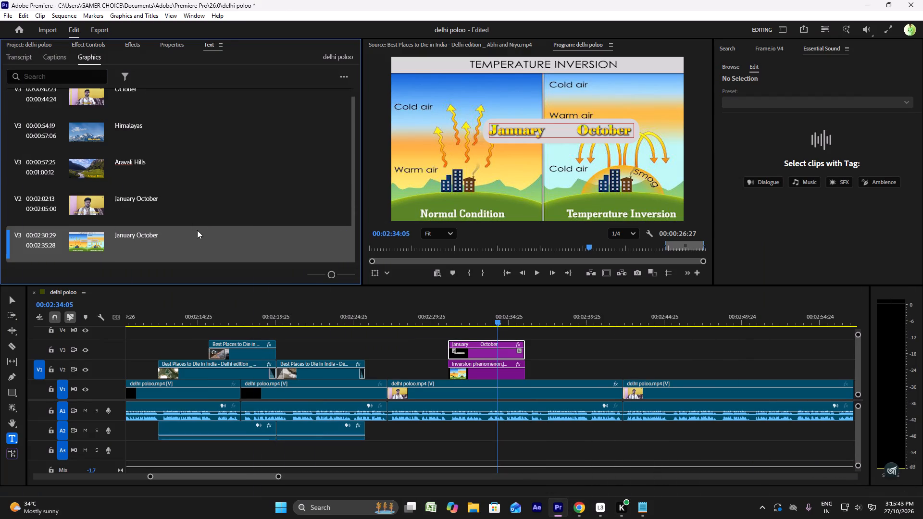
double_click(197, 230)
key(ctrl+v)
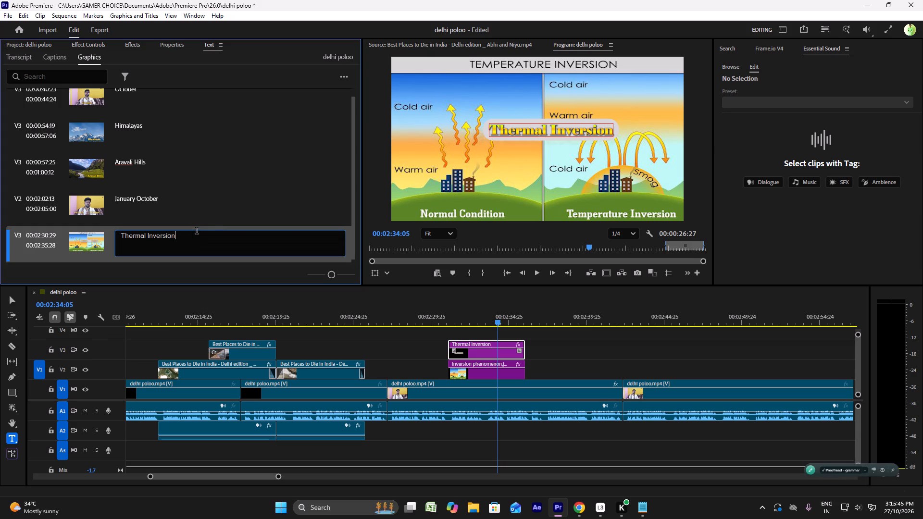
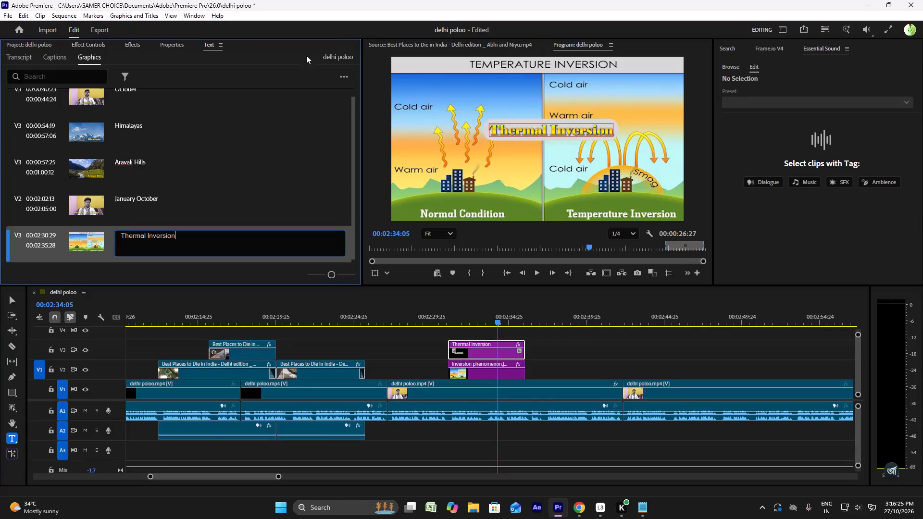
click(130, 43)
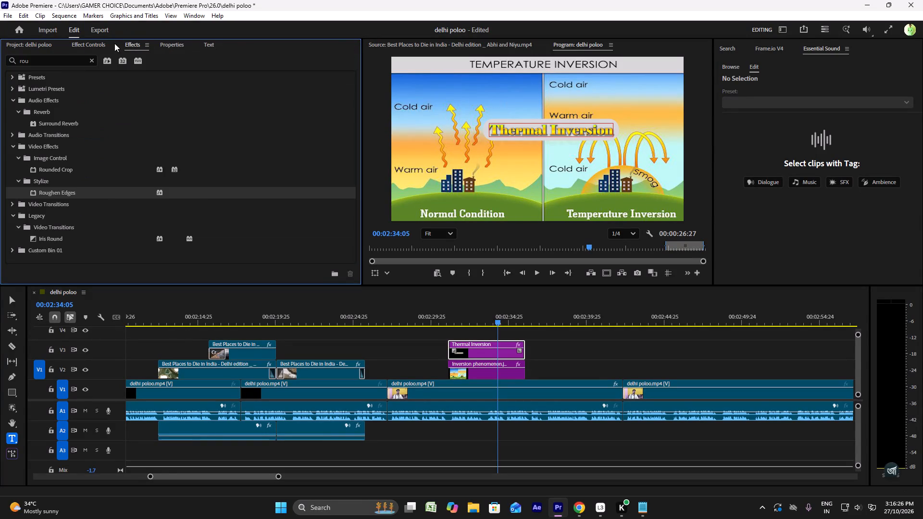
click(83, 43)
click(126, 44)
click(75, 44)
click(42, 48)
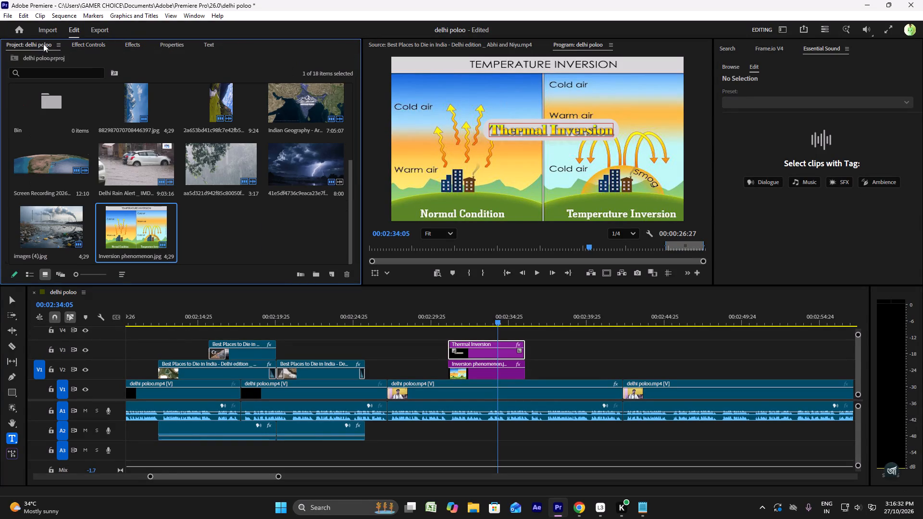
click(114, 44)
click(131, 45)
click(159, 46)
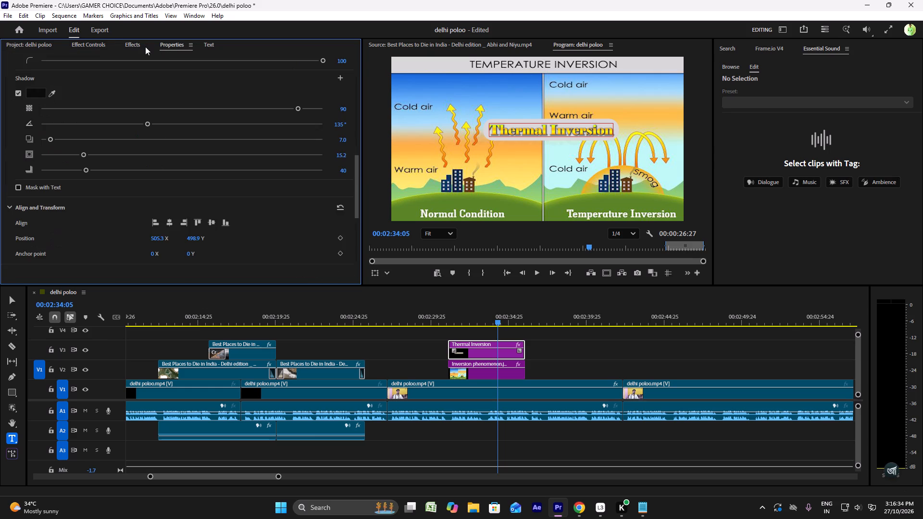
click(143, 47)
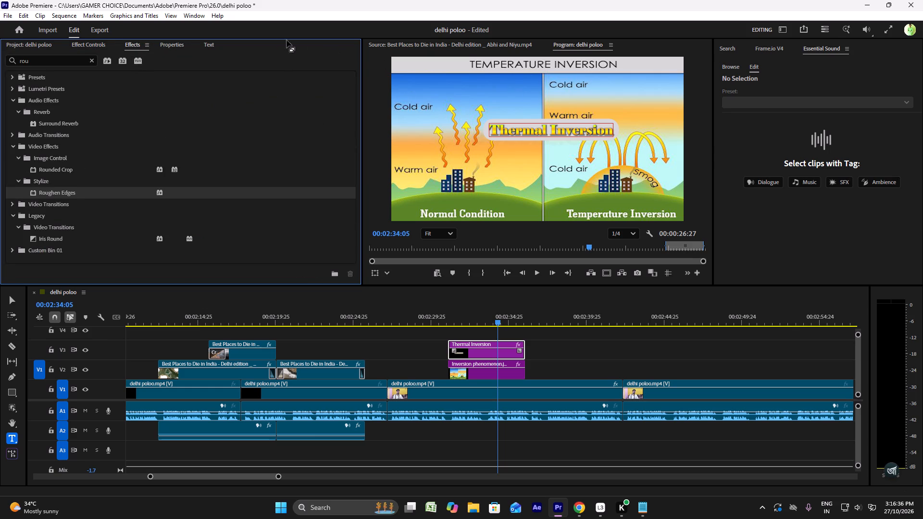
Change the Thermal Inversion title's fill from a gradient to solid black (000000).
click(174, 44)
scroll(150, 194, up, 4)
scroll(238, 156, up, 9)
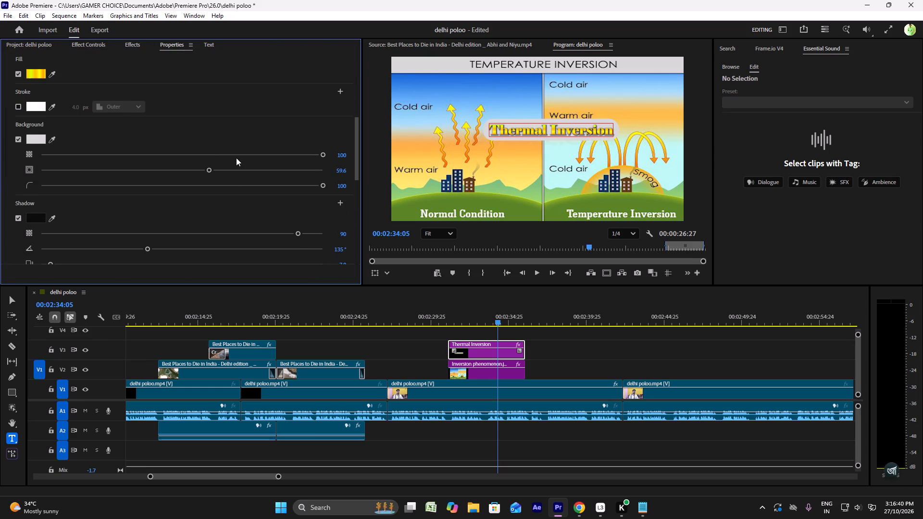
scroll(57, 203, up, 5)
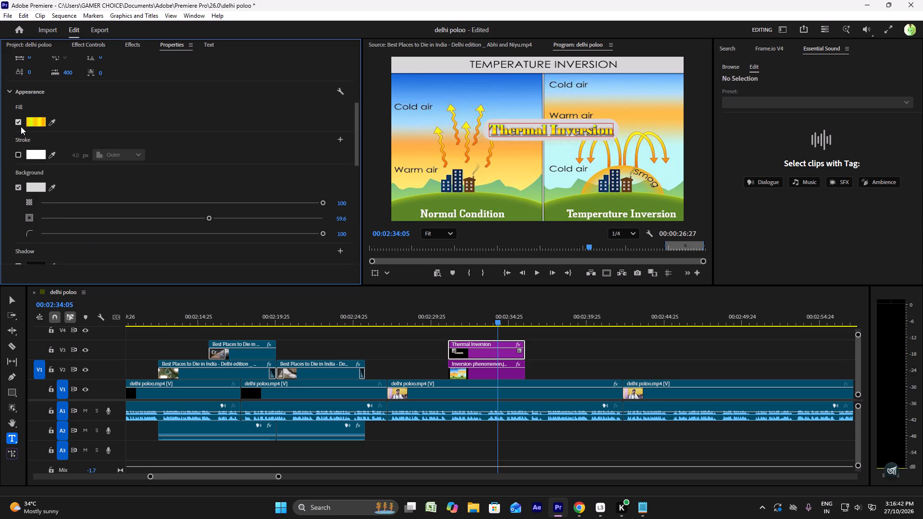
click(20, 125)
click(33, 121)
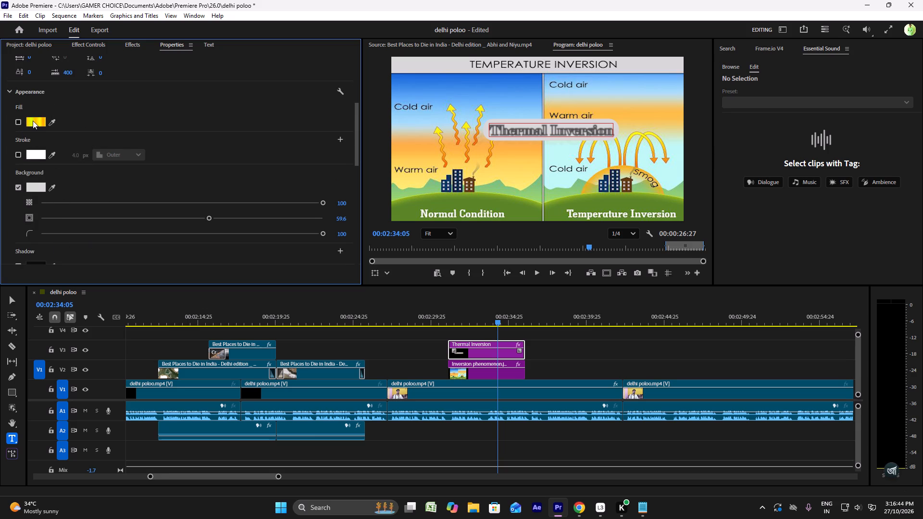
click(38, 120)
click(58, 123)
click(54, 123)
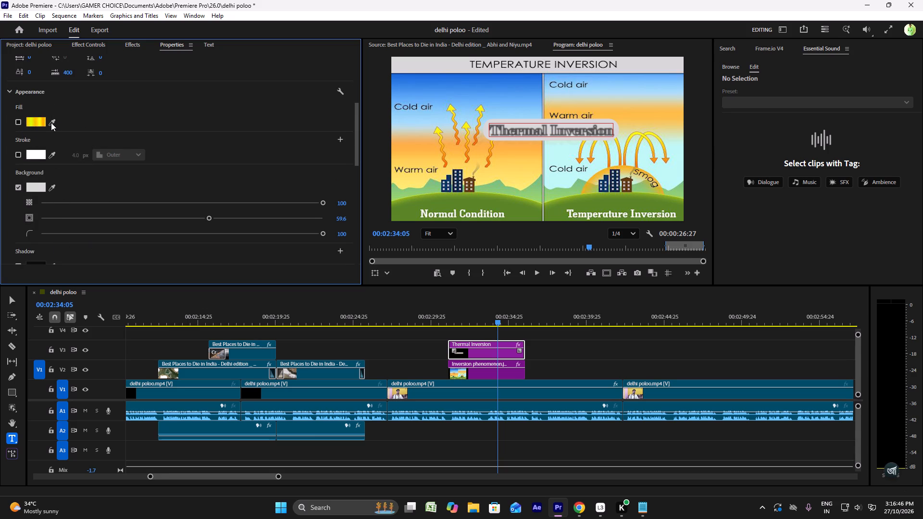
click(50, 123)
click(42, 121)
click(19, 120)
click(28, 120)
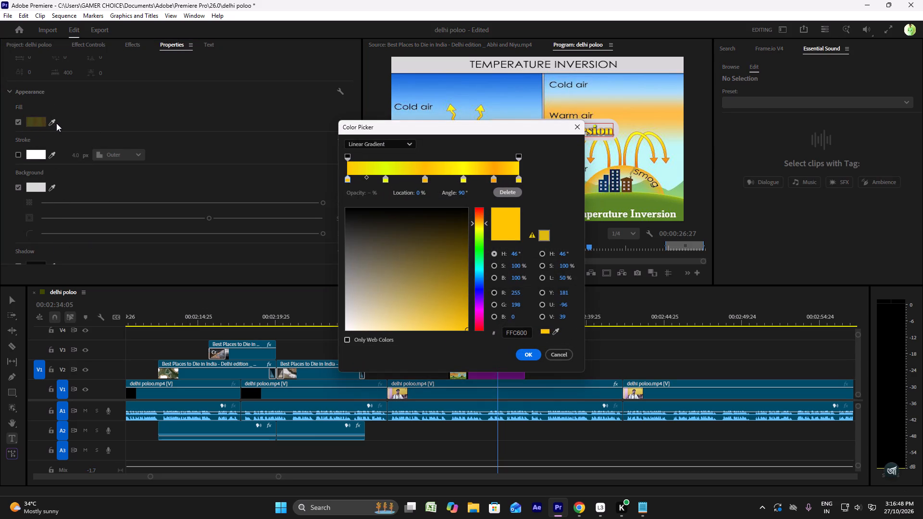
drag(434, 227, 397, 205)
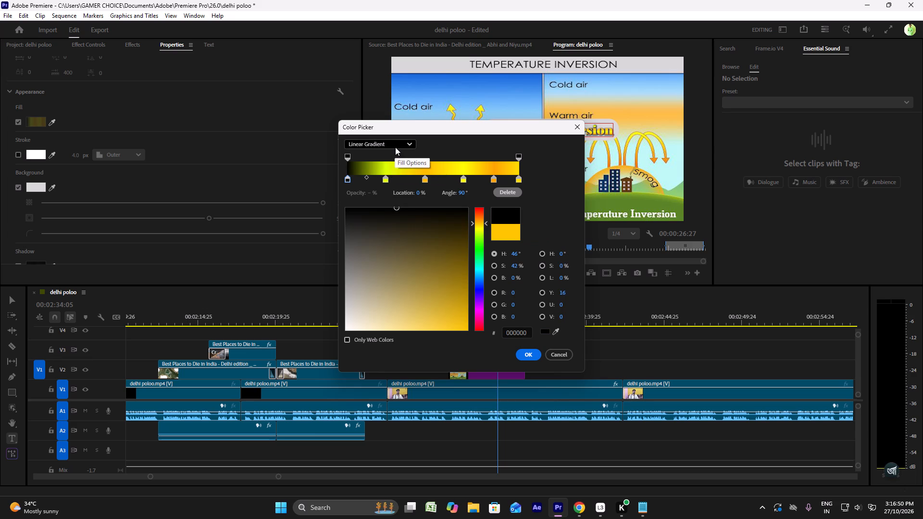
click(395, 147)
click(386, 177)
click(386, 140)
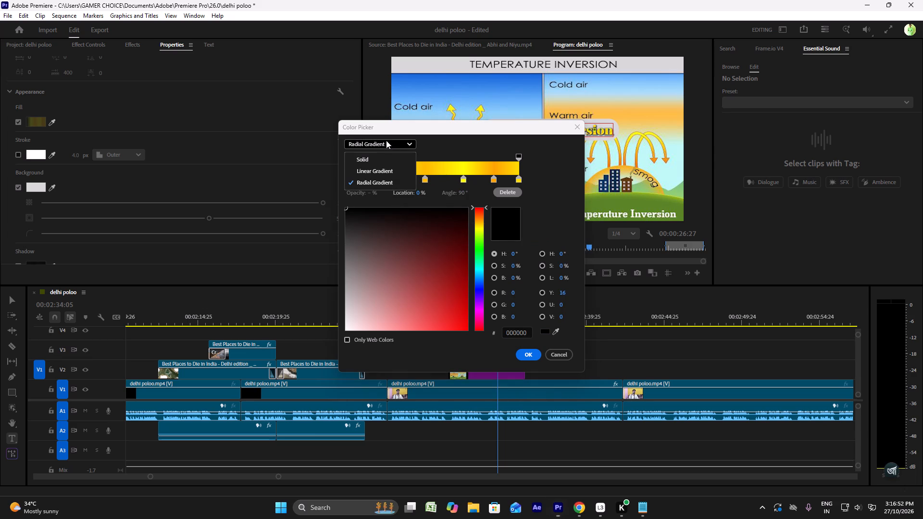
click(382, 159)
drag(418, 186, 508, 146)
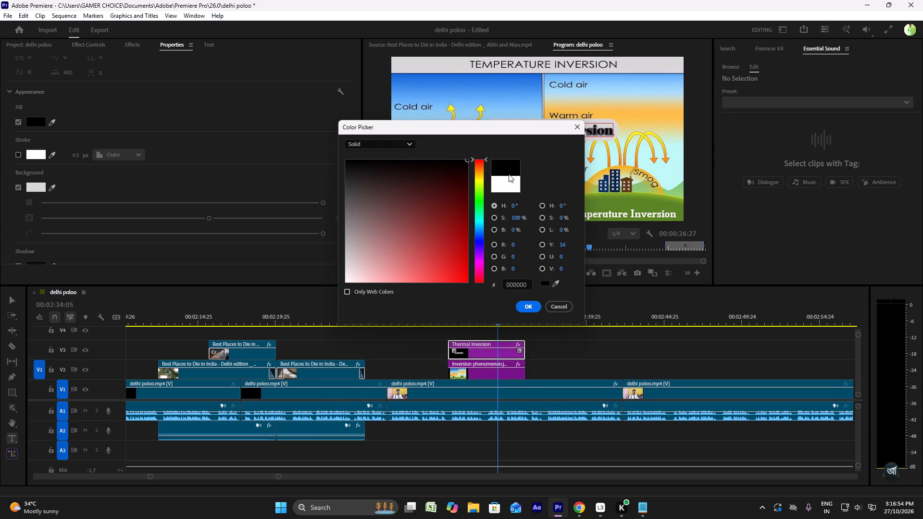
click(539, 307)
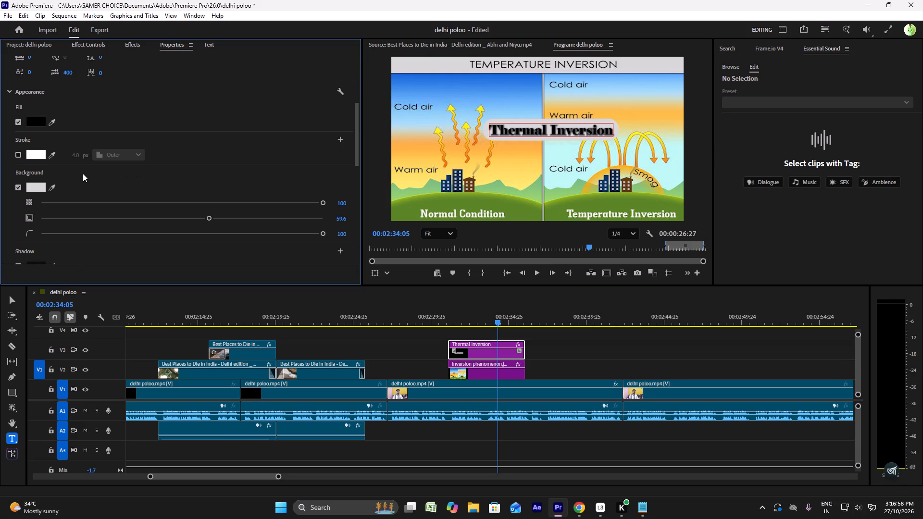
Lower the opacity of the Thermal Inversion title's background to about 94, and deselect the title clip.
scroll(75, 173, down, 5)
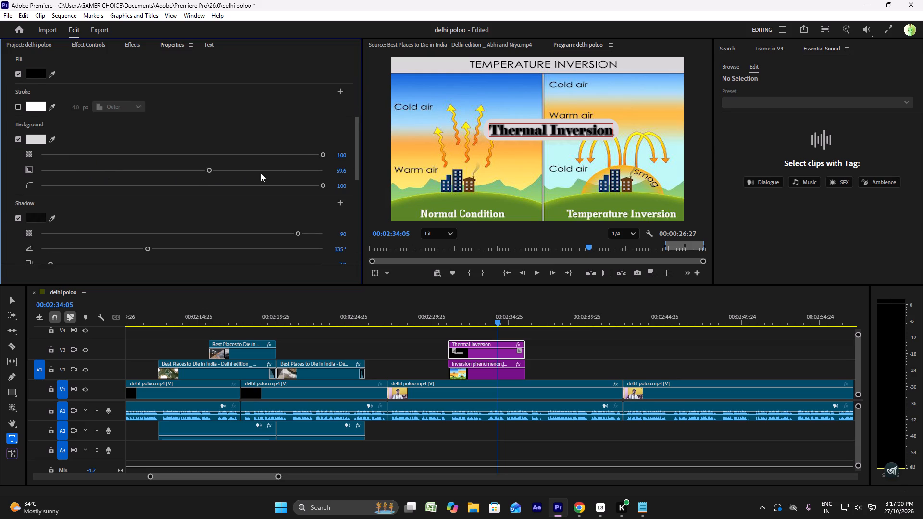
drag(310, 155, 305, 155)
drag(310, 152, 303, 154)
click(554, 345)
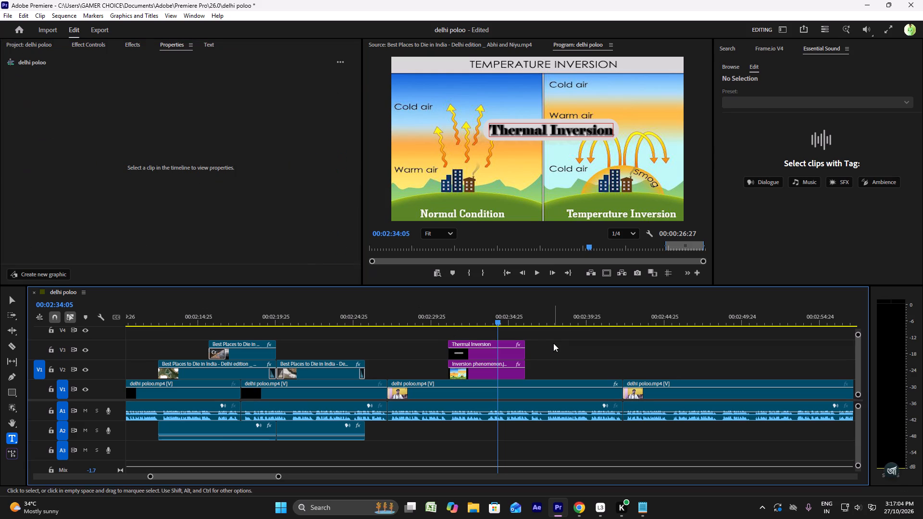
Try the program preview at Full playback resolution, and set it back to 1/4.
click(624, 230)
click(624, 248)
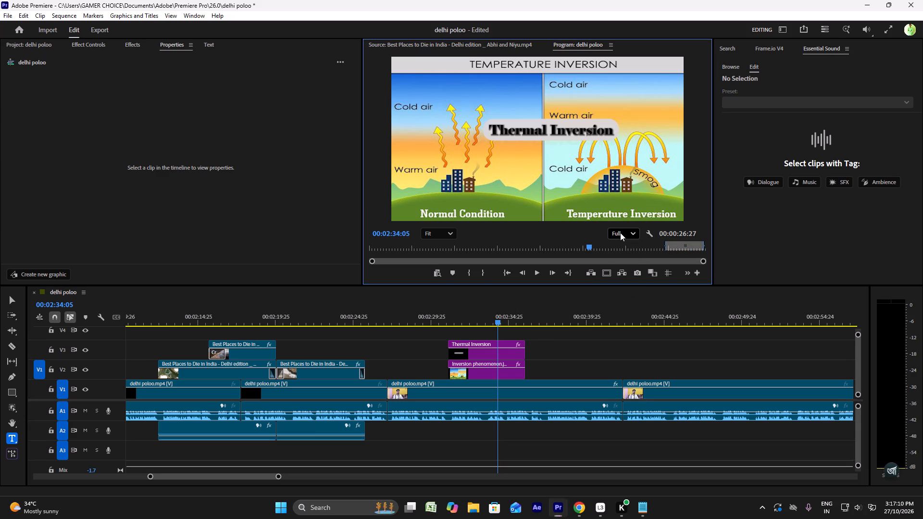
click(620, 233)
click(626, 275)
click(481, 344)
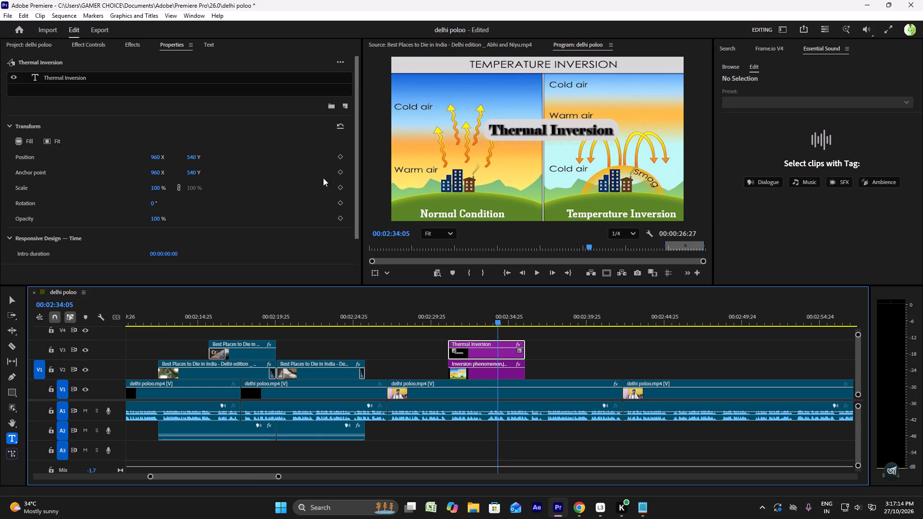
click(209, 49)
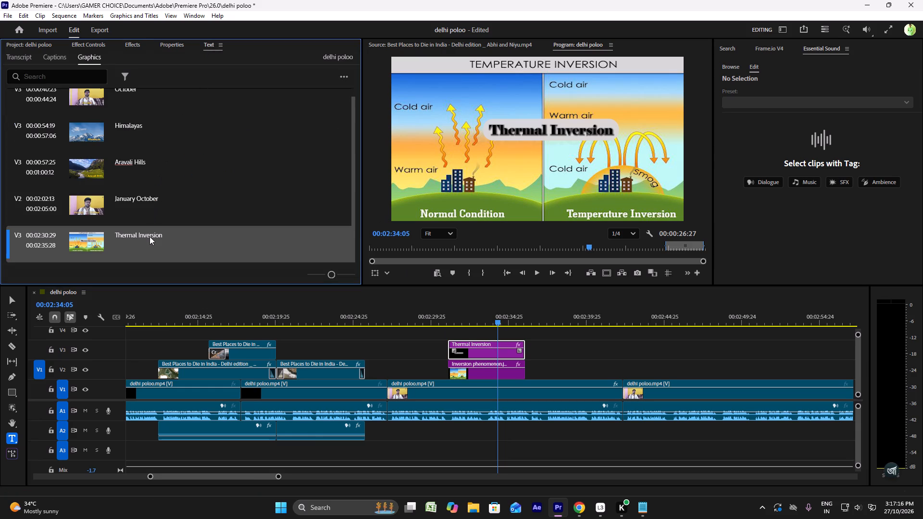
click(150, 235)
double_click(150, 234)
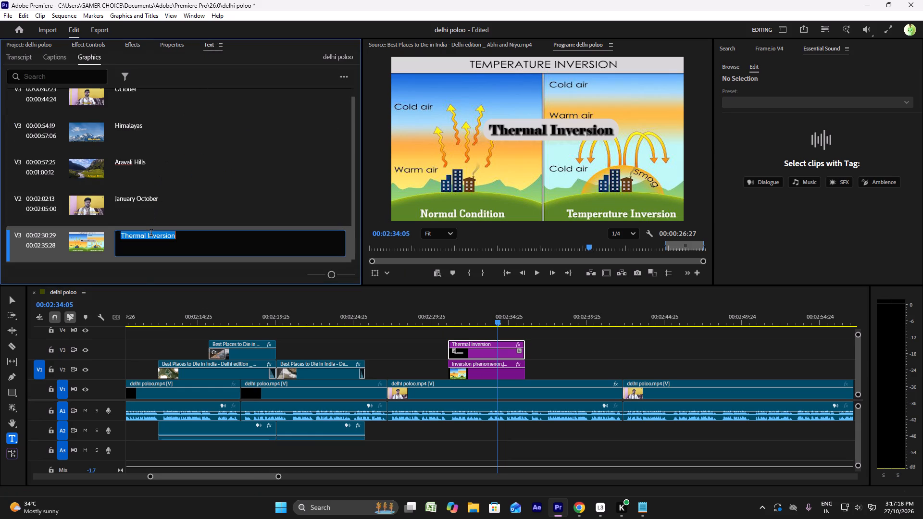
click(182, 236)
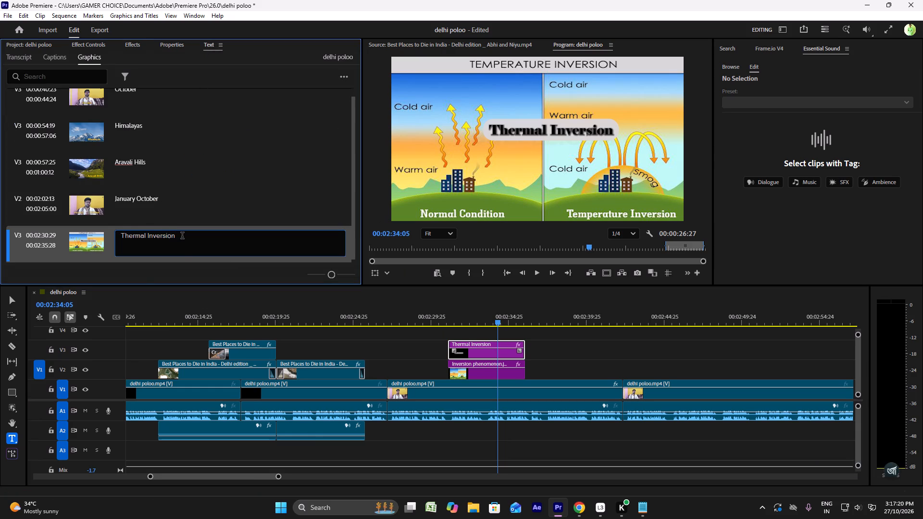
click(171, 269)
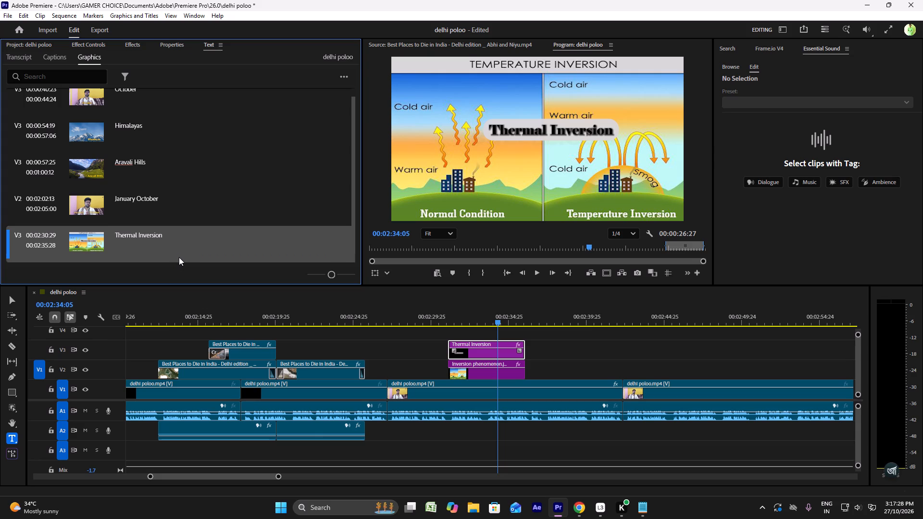
Move the Thermal Inversion title up over the diagram by setting its Transform position Y to about 248.
click(159, 49)
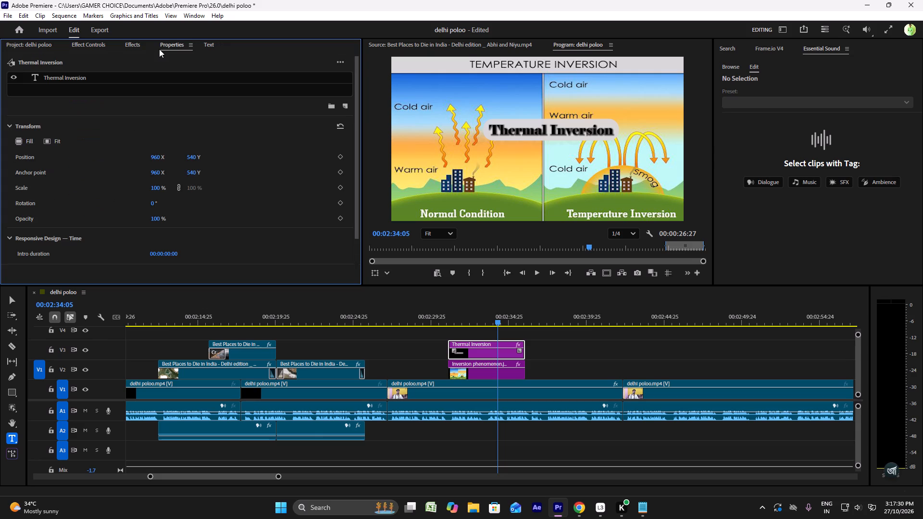
scroll(132, 172, down, 5)
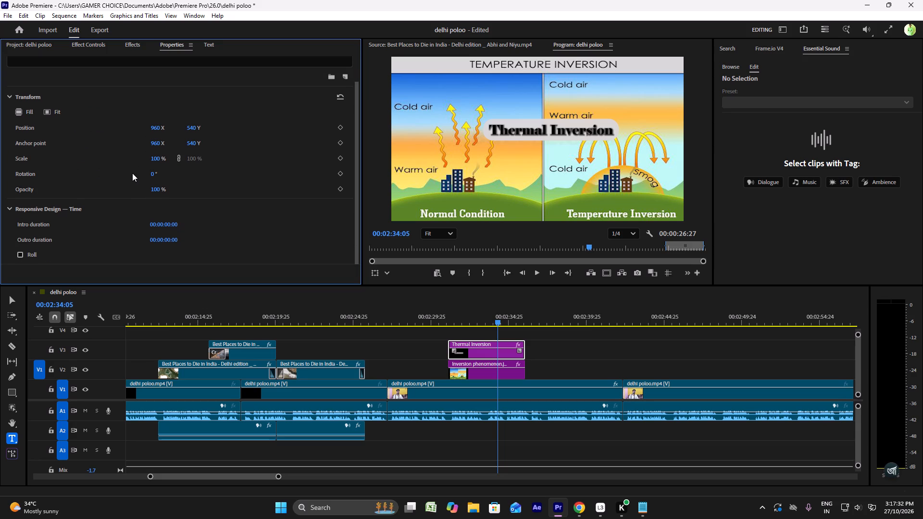
scroll(155, 213, up, 8)
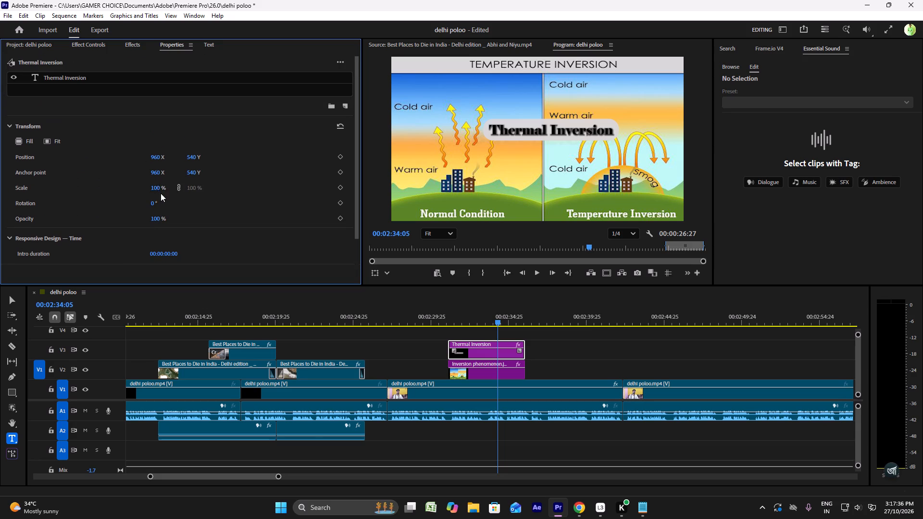
scroll(140, 172, up, 5)
click(156, 157)
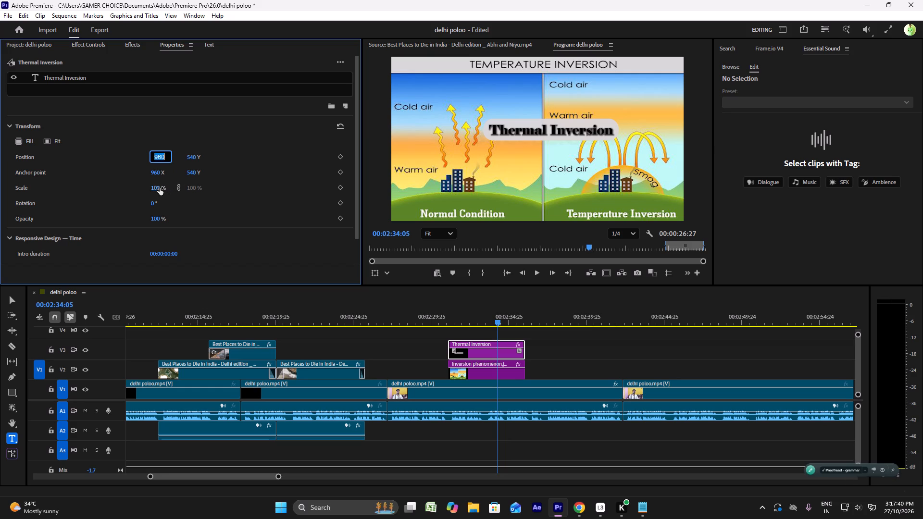
drag(189, 157, 162, 157)
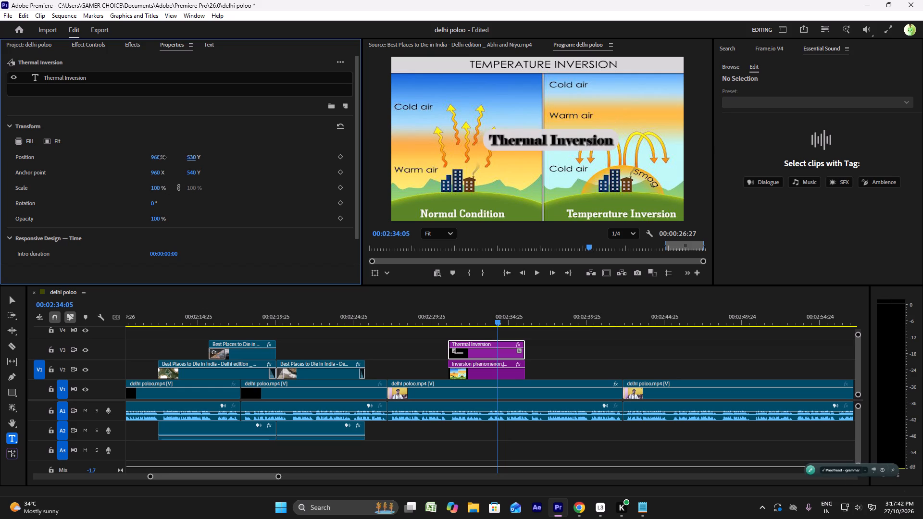
drag(162, 157, 0, 156)
drag(192, 158, 161, 159)
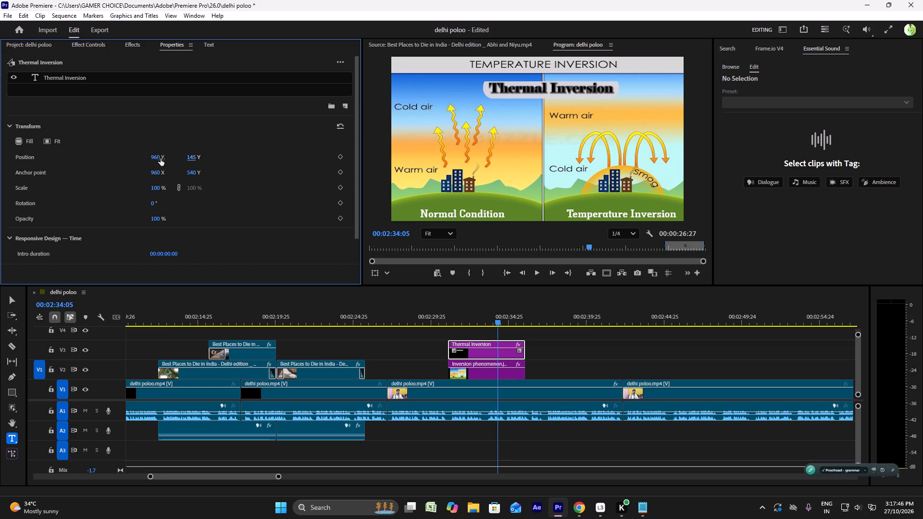
drag(161, 159, 168, 160)
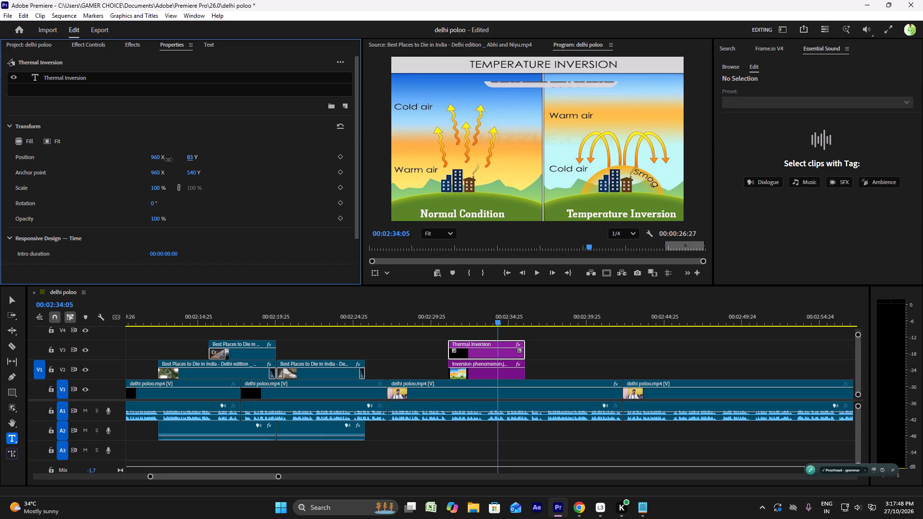
drag(168, 160, 243, 166)
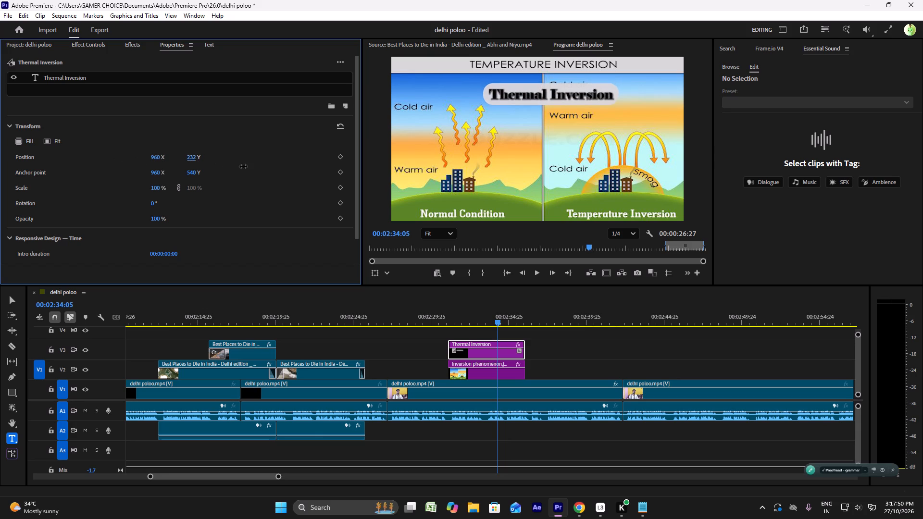
drag(243, 166, 251, 168)
Shift the title sideways by setting the horizontal Position under its video Motion effect to about 909.
click(86, 48)
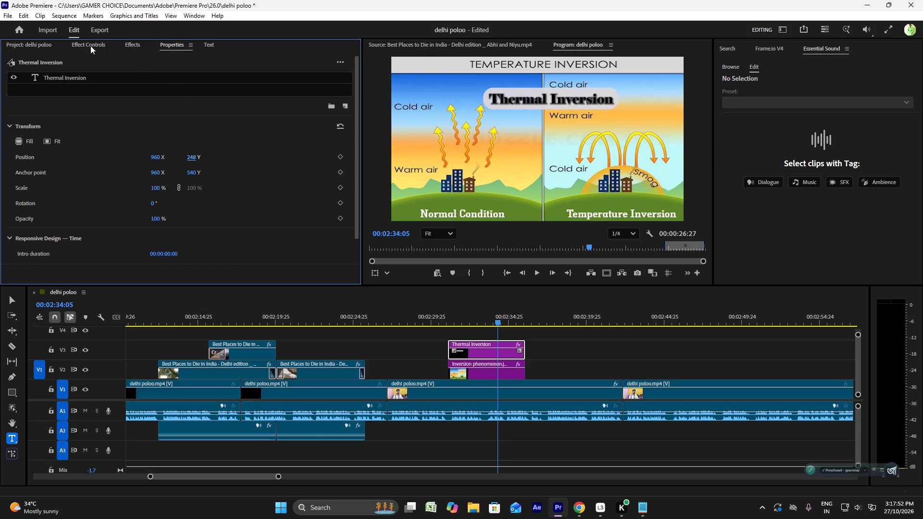
click(90, 46)
click(90, 45)
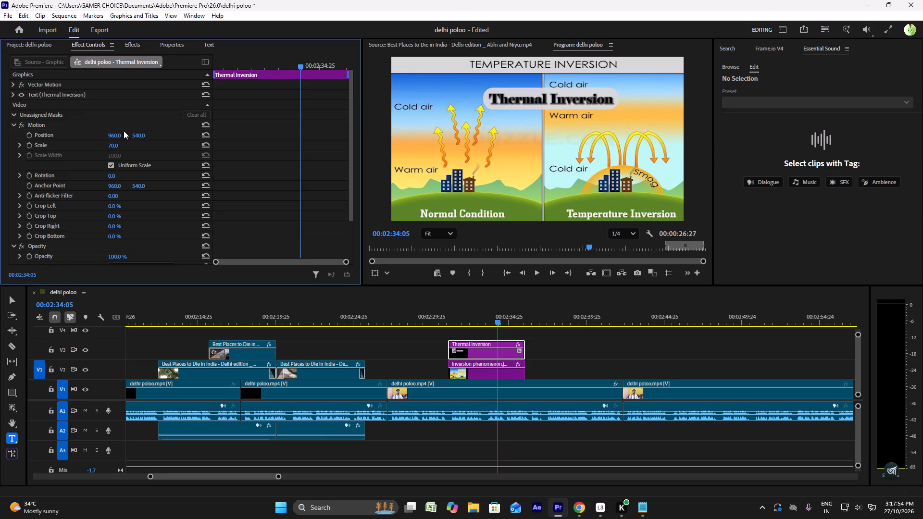
drag(115, 133, 91, 136)
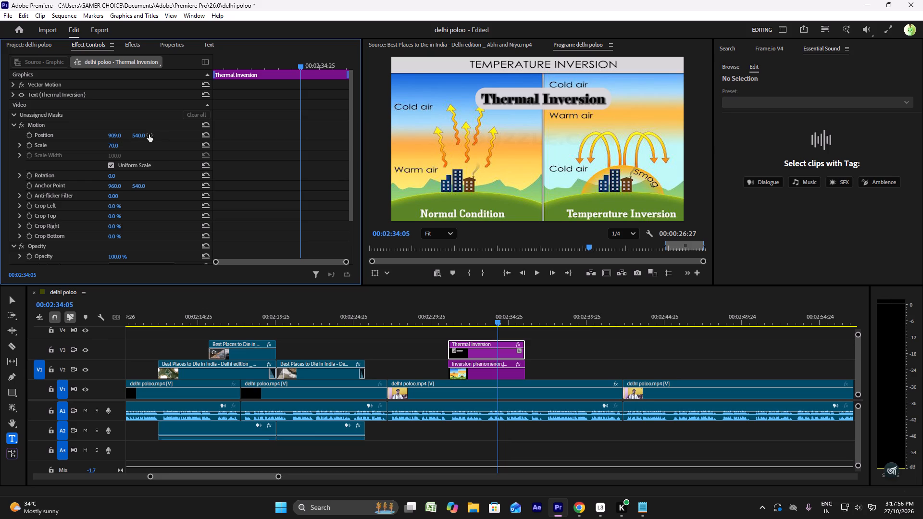
Shrink the Thermal Inversion title to a Motion Scale of 59 and raise it to vertical Position 266 over the diagram's heading.
drag(149, 135, 51, 127)
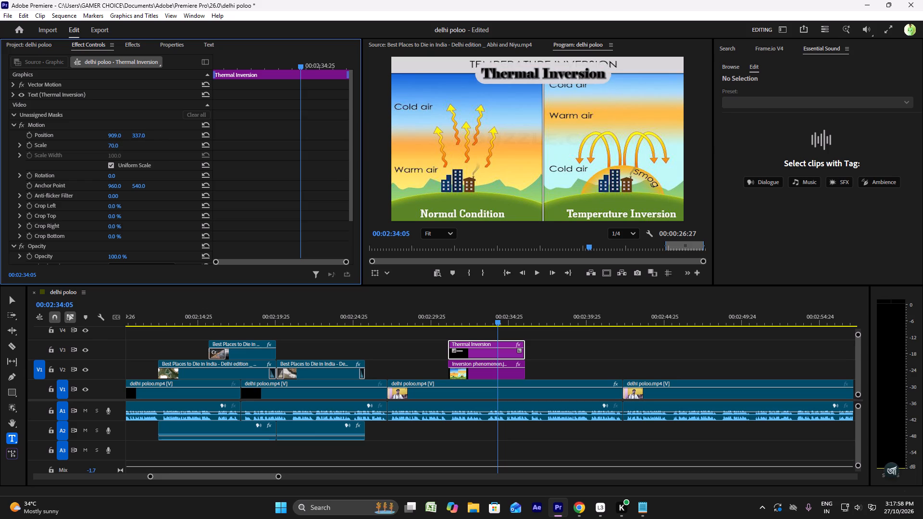
drag(51, 127, 41, 126)
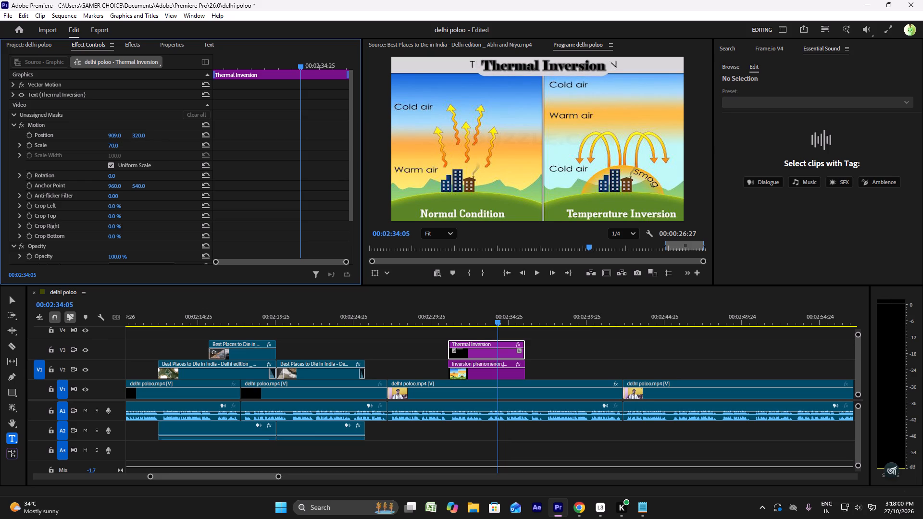
drag(41, 126, 43, 126)
drag(118, 147, 111, 146)
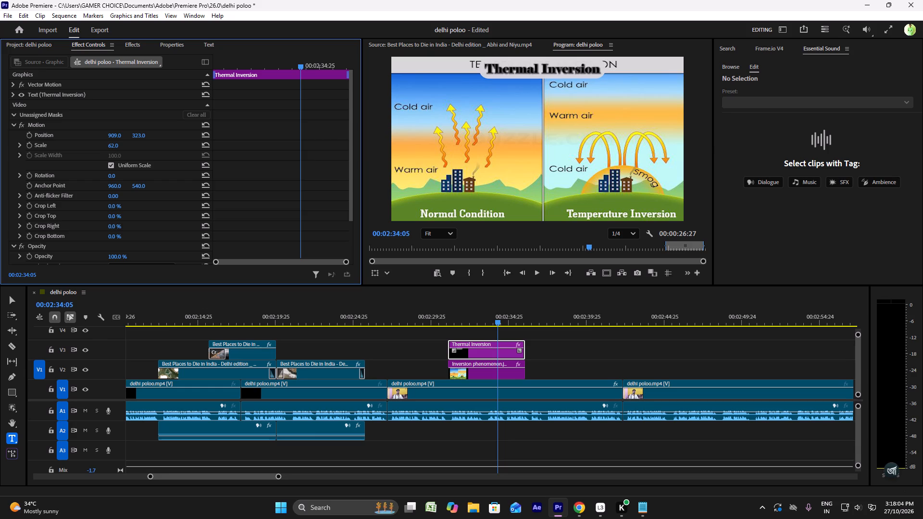
drag(111, 146, 110, 145)
drag(135, 135, 152, 135)
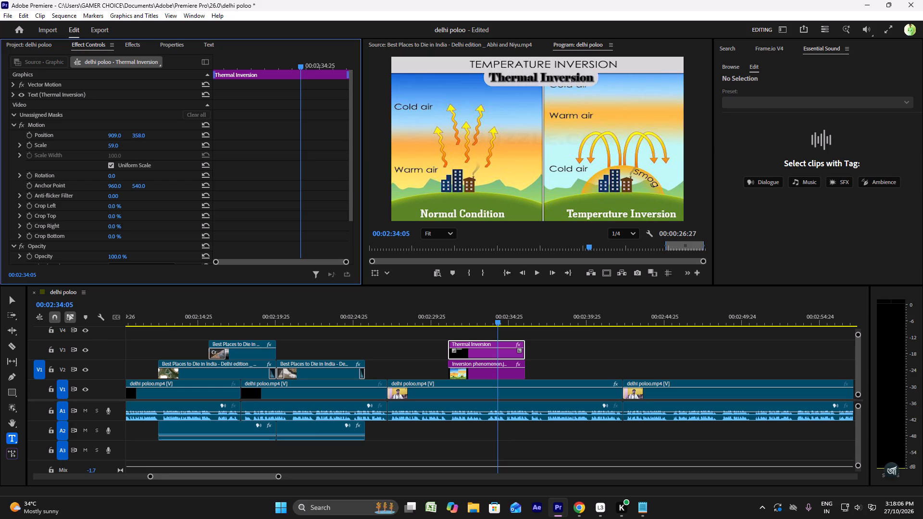
drag(152, 135, 113, 135)
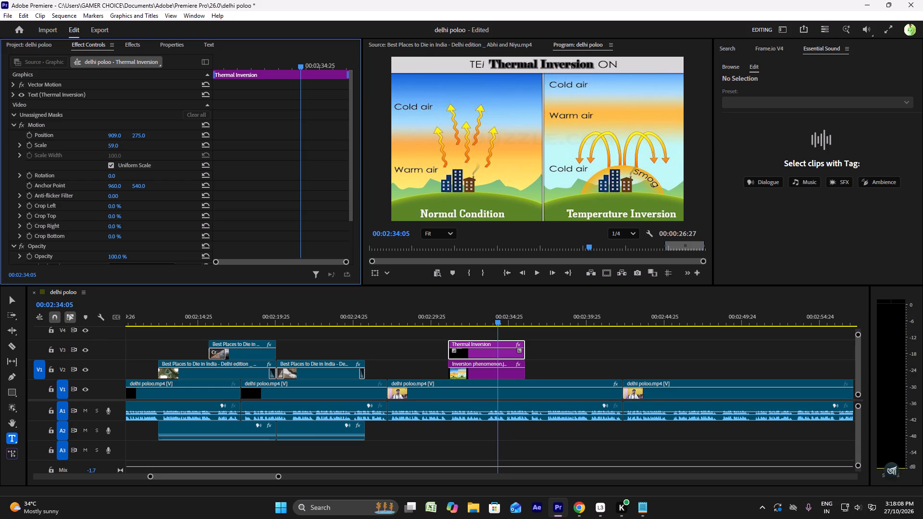
drag(113, 135, 108, 135)
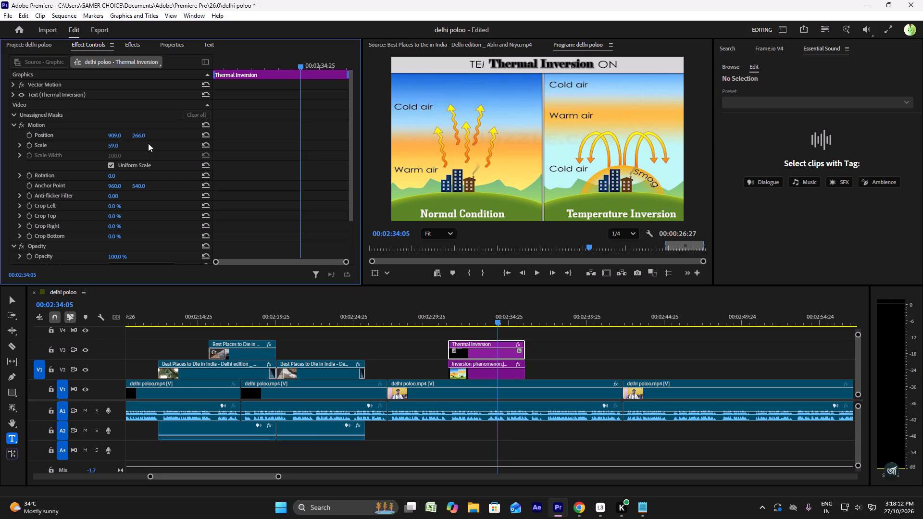
Look through the title's transform properties, effect controls, effects and graphics list for its text styling settings.
click(129, 49)
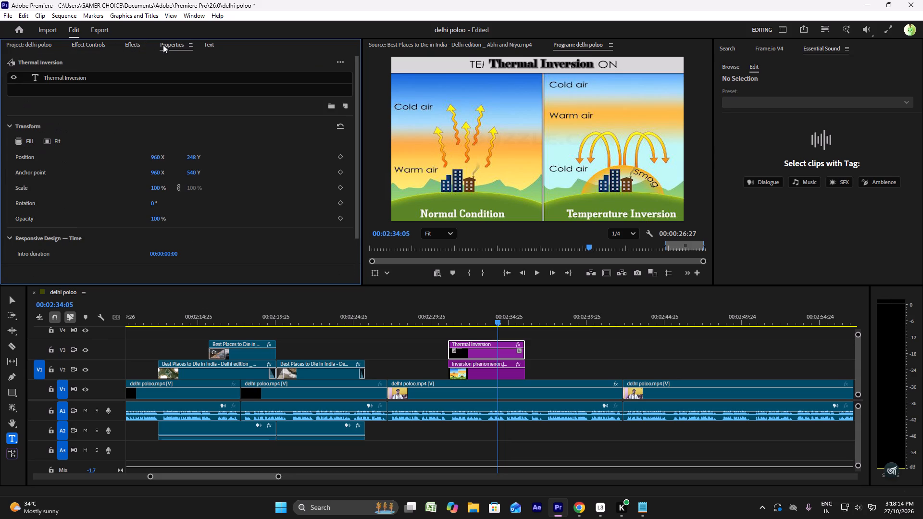
click(163, 45)
scroll(151, 188, down, 13)
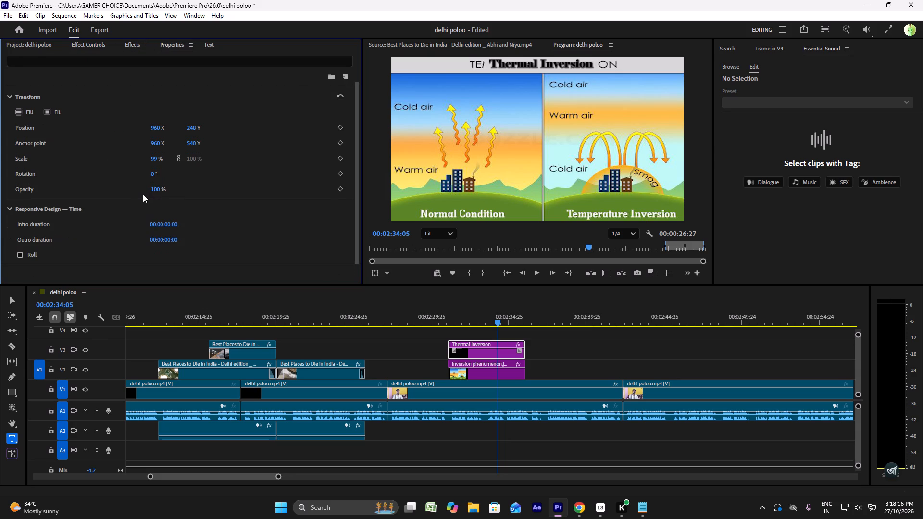
scroll(143, 194, down, 3)
scroll(140, 191, up, 10)
click(209, 46)
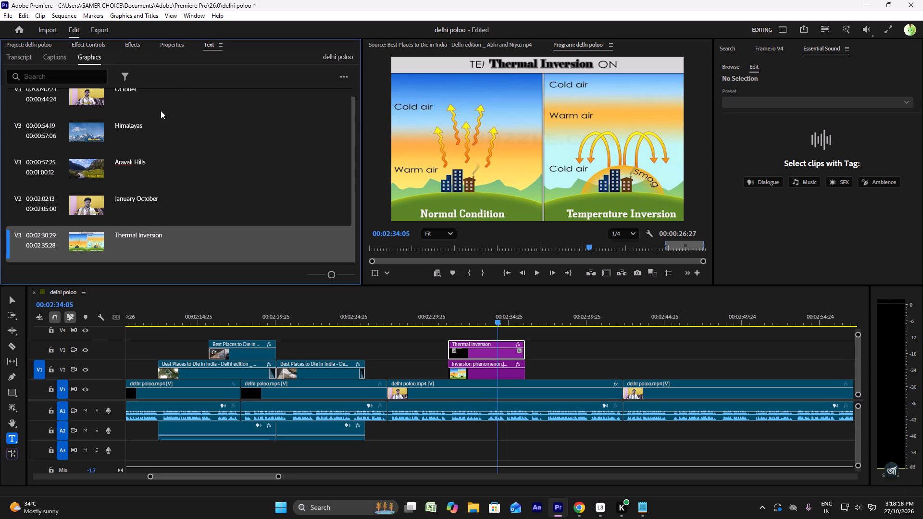
click(137, 46)
click(167, 40)
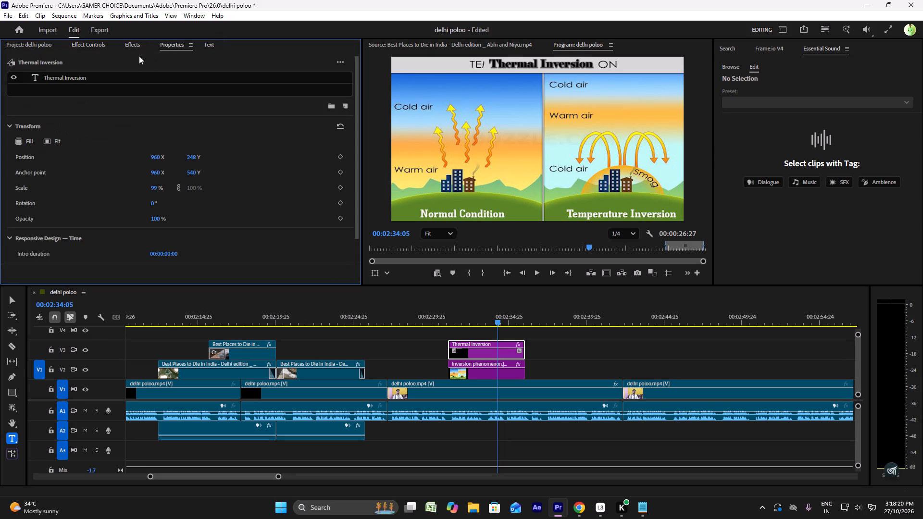
click(133, 46)
click(152, 41)
click(162, 41)
click(103, 48)
scroll(117, 152, down, 8)
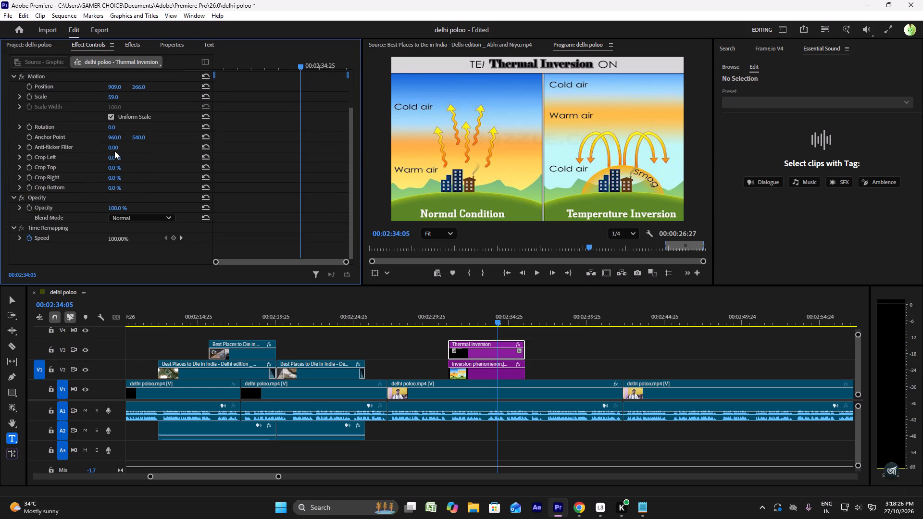
scroll(114, 151, down, 7)
click(130, 47)
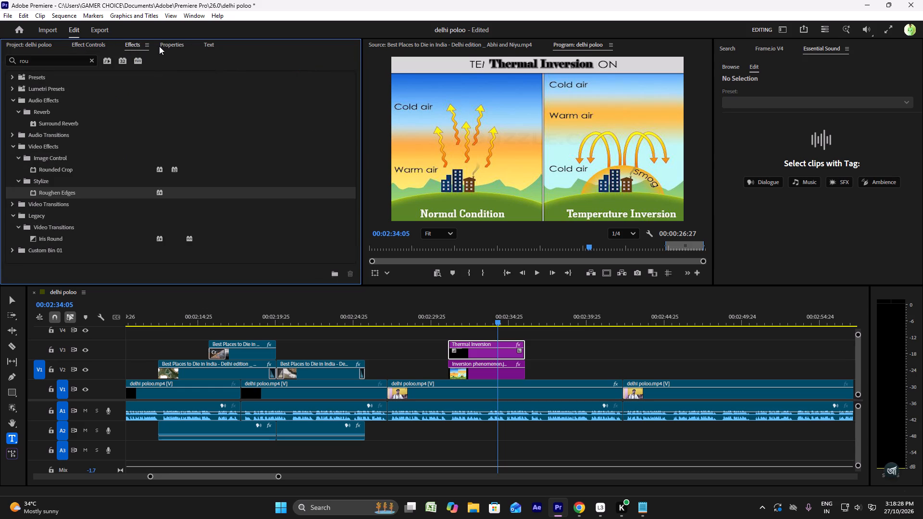
click(160, 46)
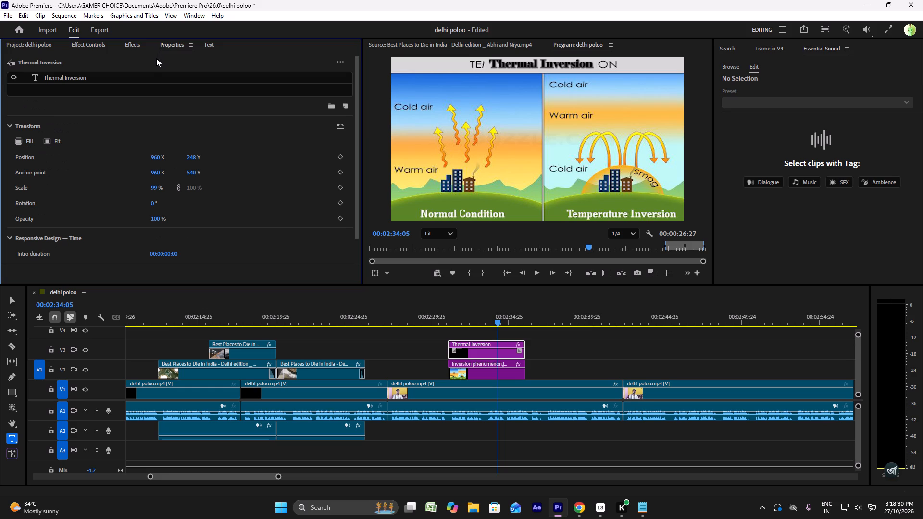
click(127, 49)
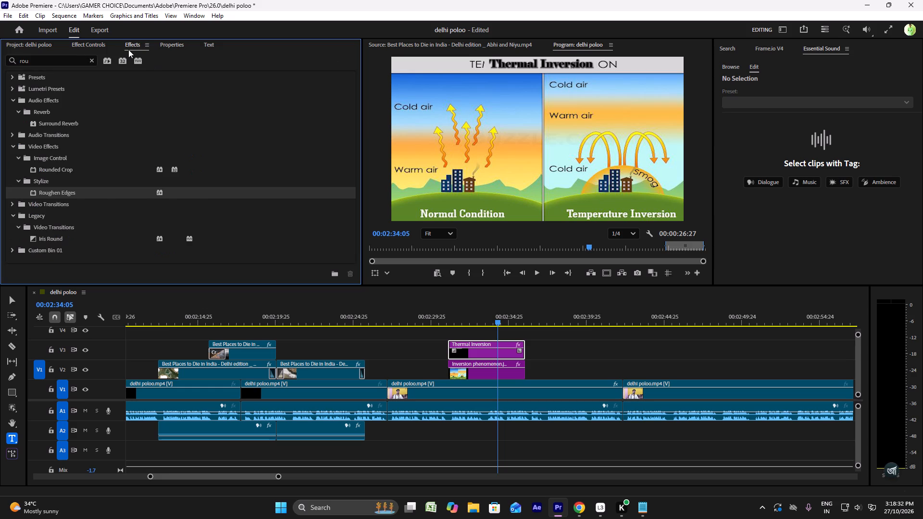
click(84, 45)
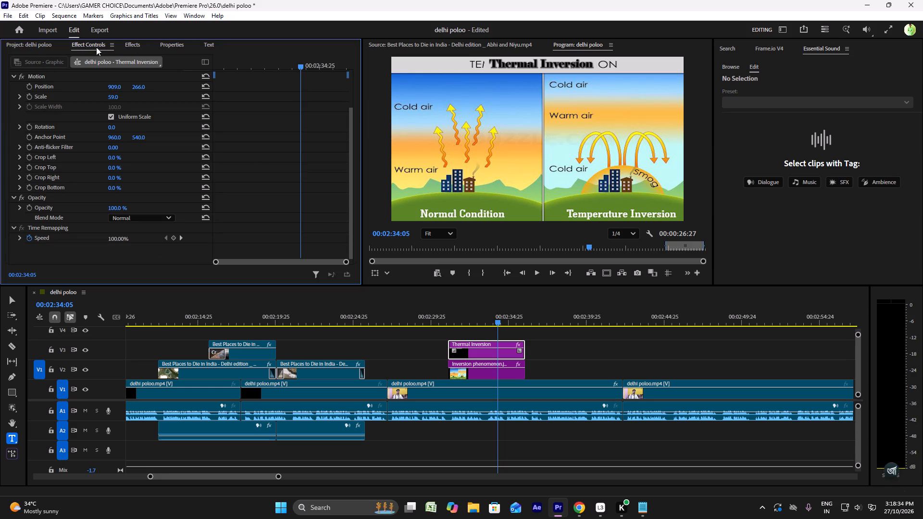
click(176, 43)
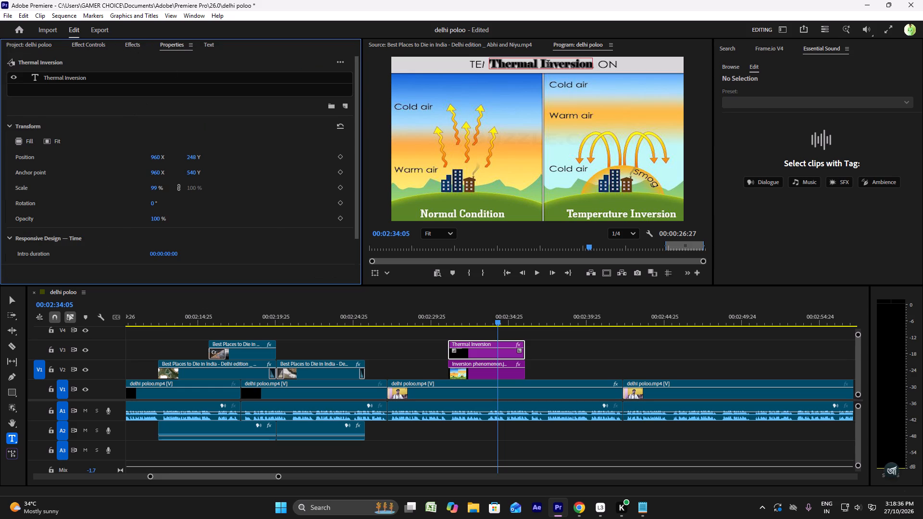
Select the Thermal Inversion text in the preview, try the Elephant font's Italic style, and set it back to Regular.
triple_click(548, 64)
scroll(104, 161, down, 6)
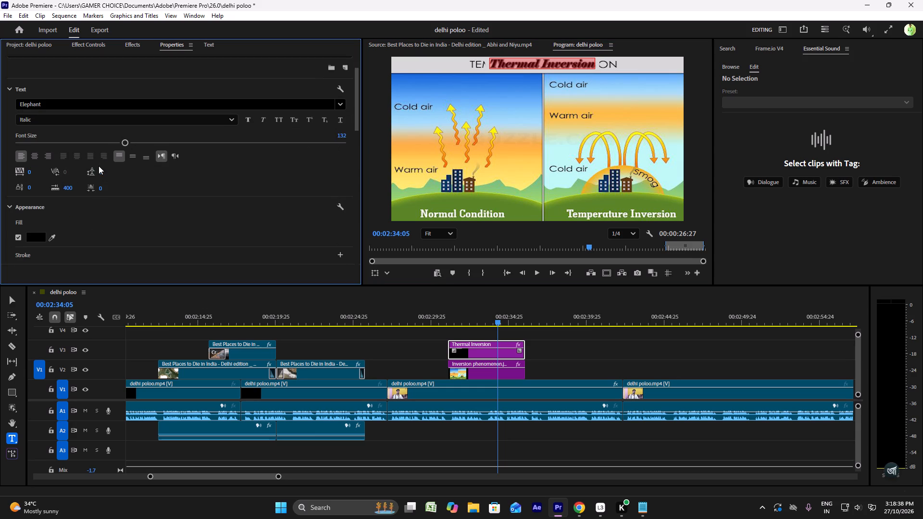
scroll(98, 166, down, 5)
scroll(98, 165, up, 7)
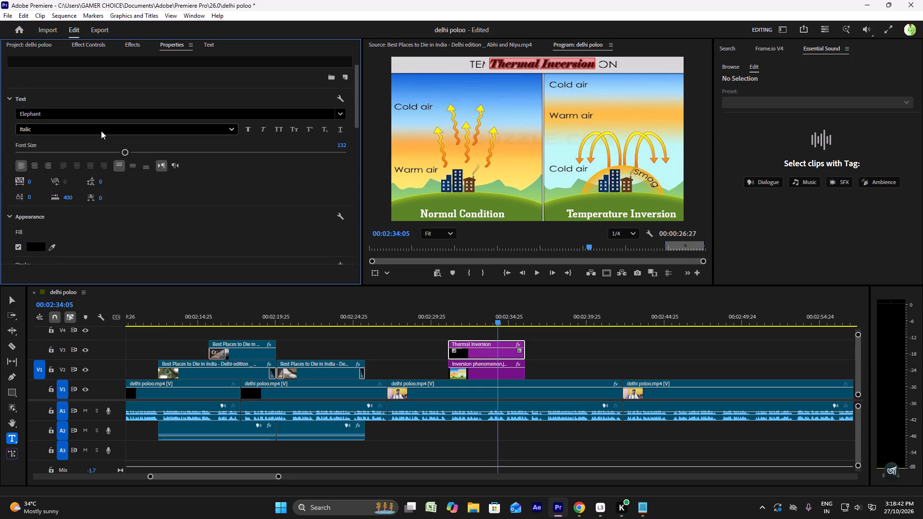
scroll(101, 131, up, 4)
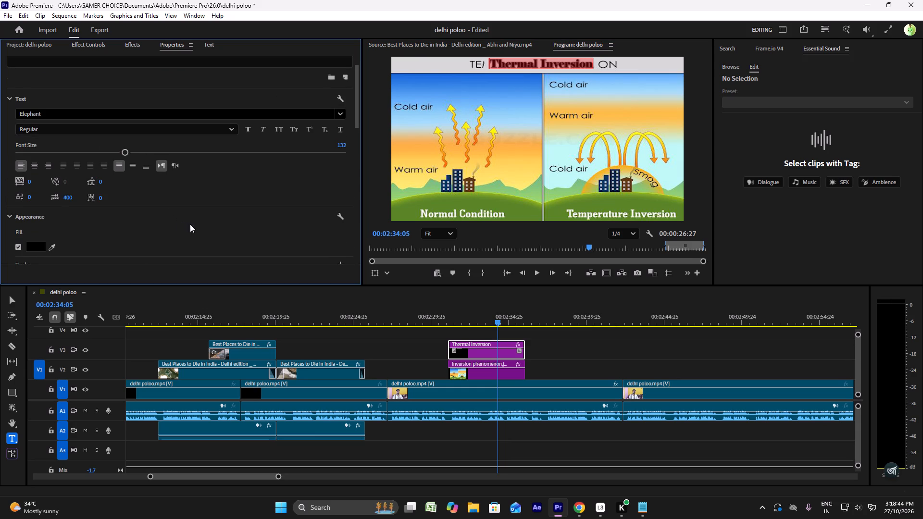
click(191, 223)
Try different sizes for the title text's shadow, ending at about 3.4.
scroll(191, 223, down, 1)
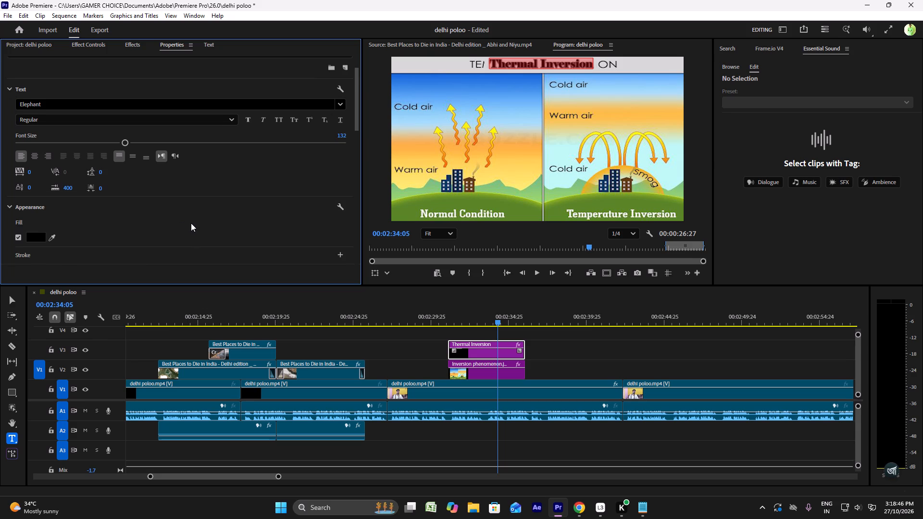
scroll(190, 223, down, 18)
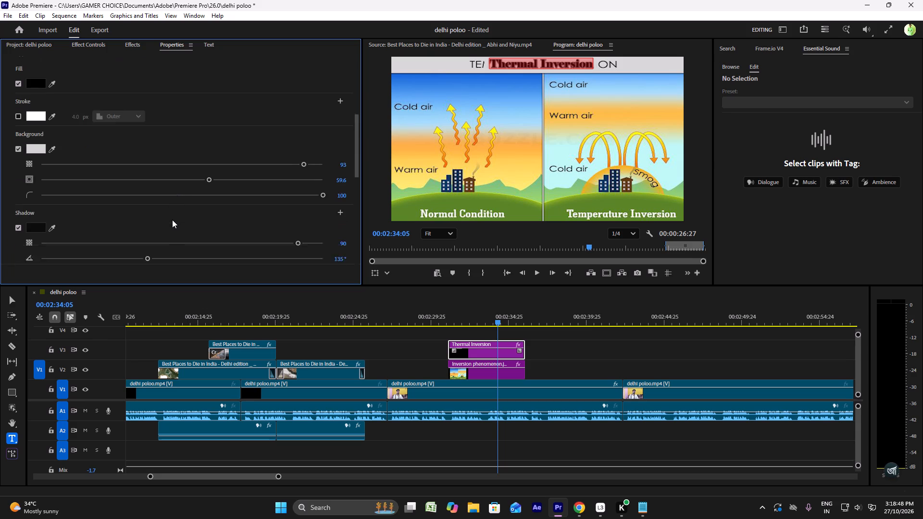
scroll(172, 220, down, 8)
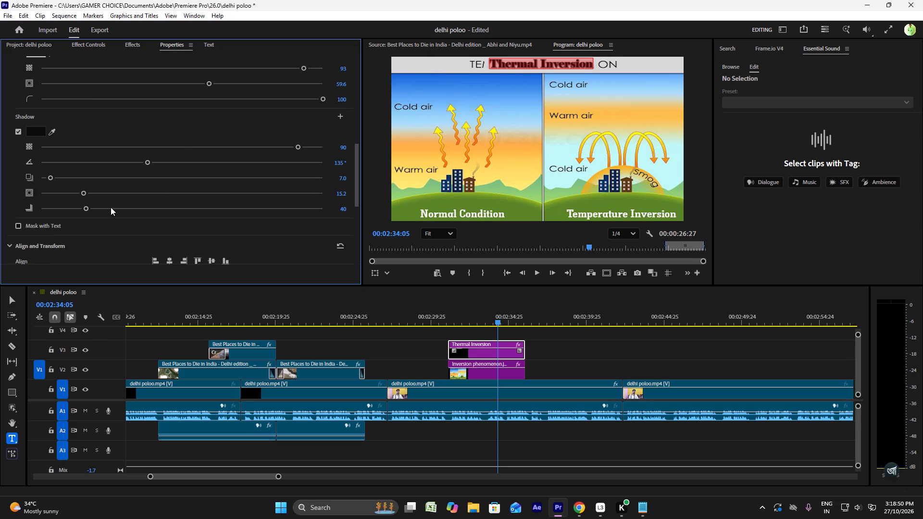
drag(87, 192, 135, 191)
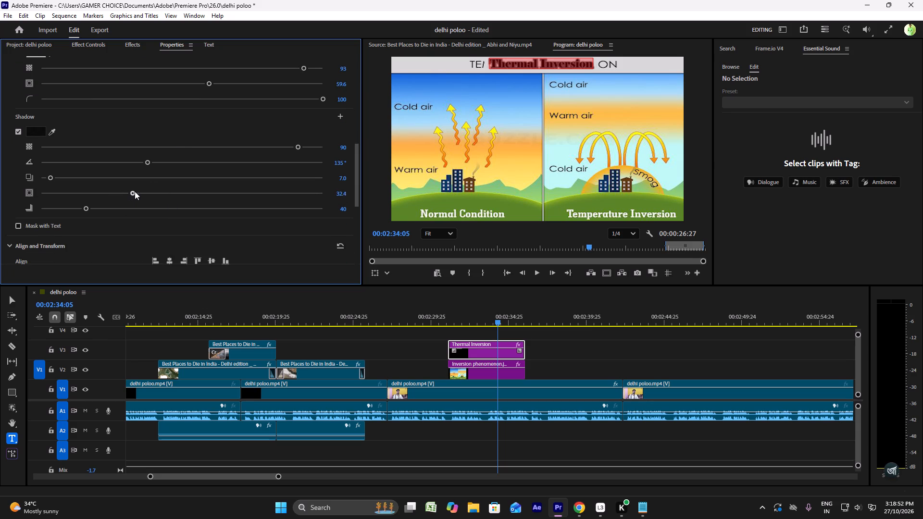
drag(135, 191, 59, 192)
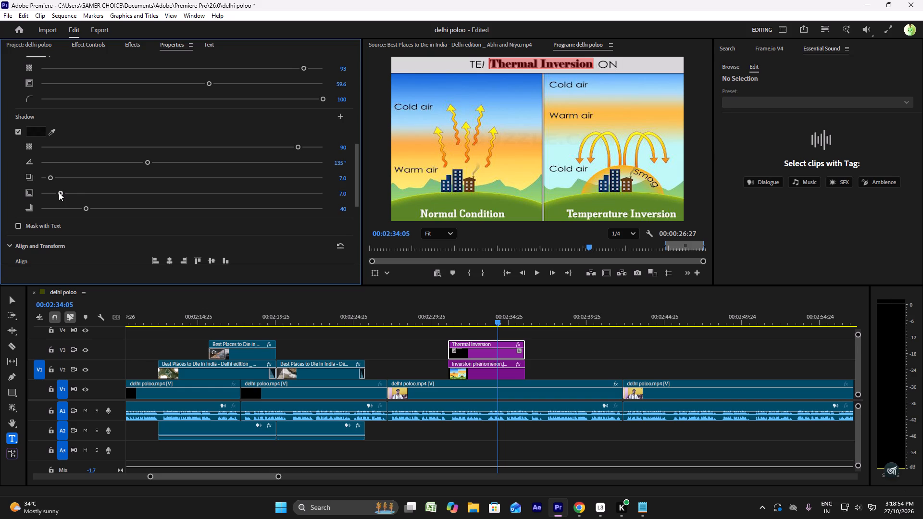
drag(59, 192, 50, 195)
Set the title shadow's angle to a full turn (1x0°) and its blur to about 213.
drag(149, 160, 251, 167)
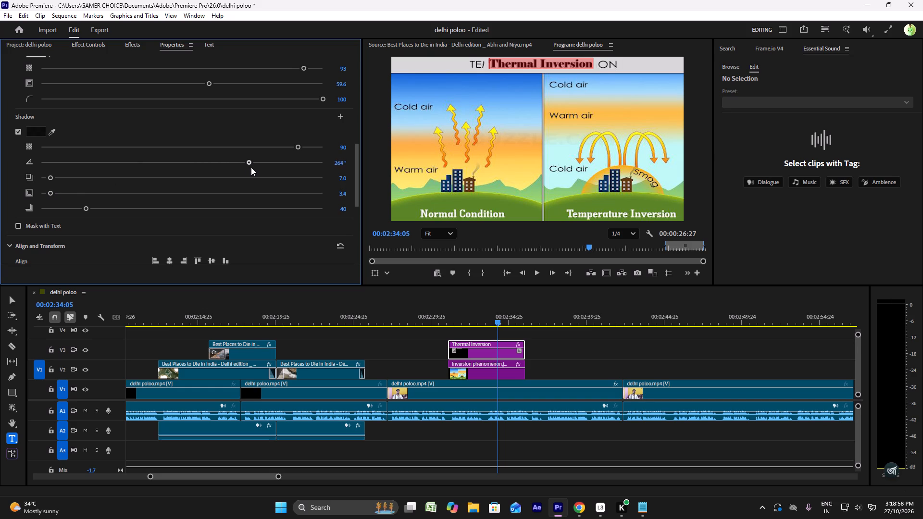
drag(251, 167, 335, 175)
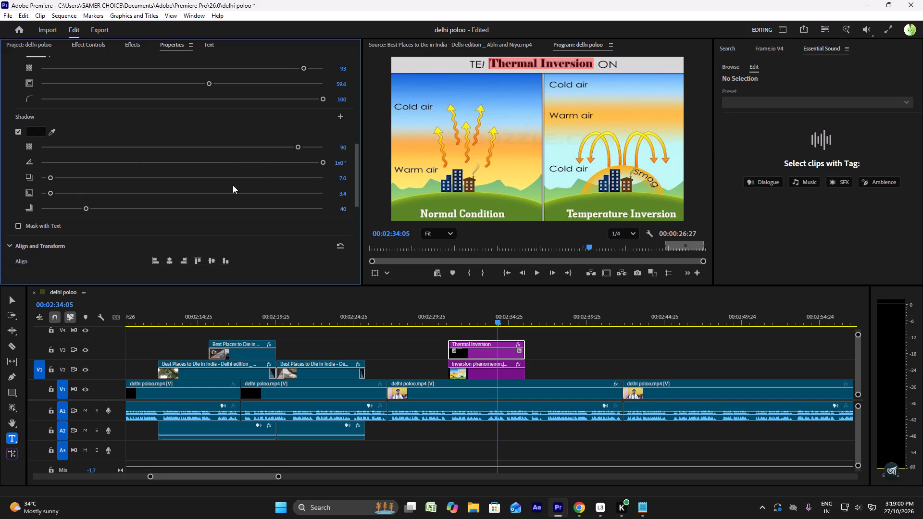
drag(88, 207, 268, 208)
drag(268, 208, 280, 209)
Increase the title shadow's distance to about 178 and its size to about 80.
drag(57, 177, 282, 186)
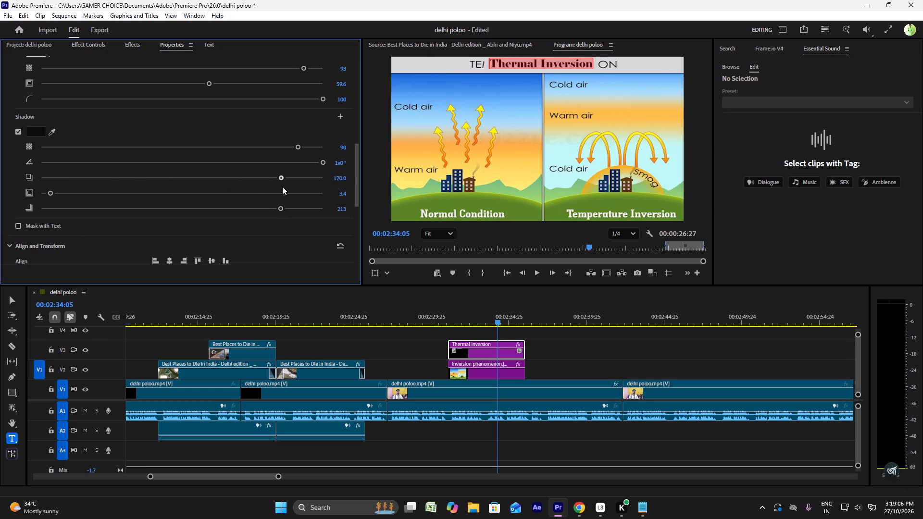
drag(282, 186, 291, 186)
drag(51, 192, 62, 190)
drag(62, 190, 266, 190)
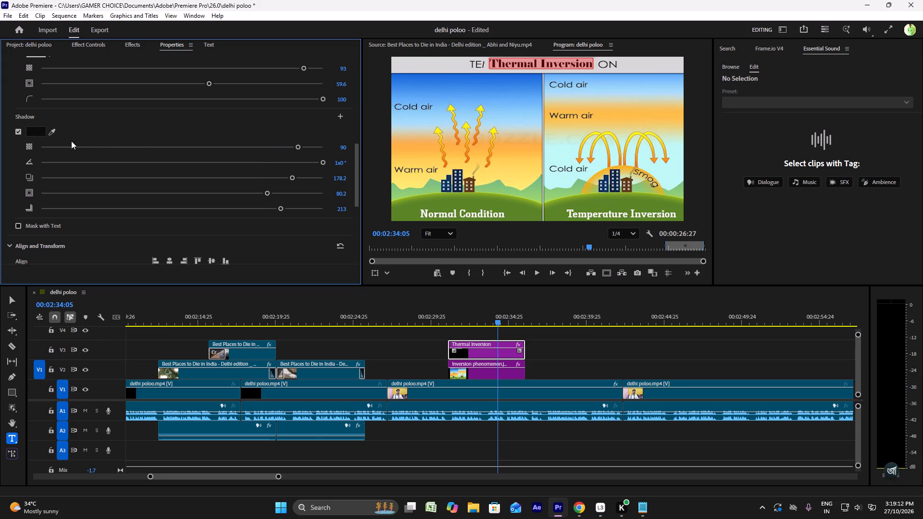
scroll(41, 214, up, 5)
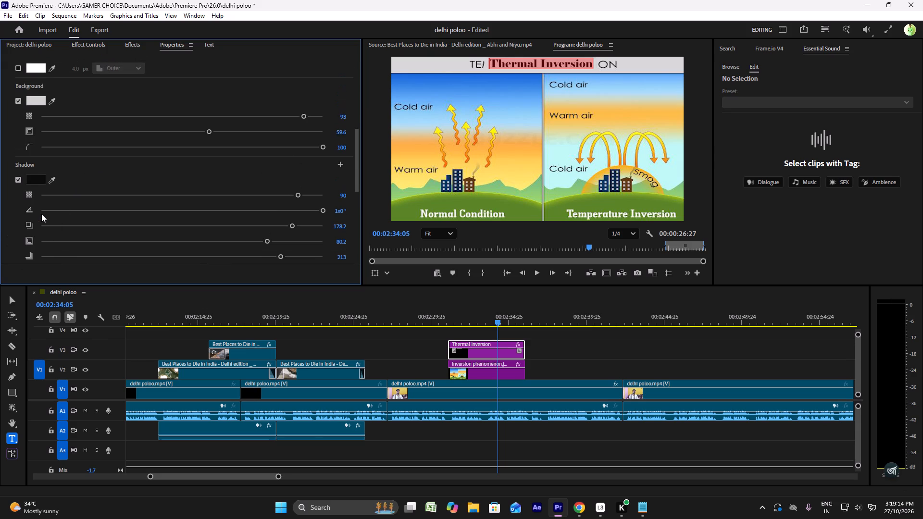
Sample the diagram's light grey heading bar as the Thermal Inversion title's background colour, D6D6D6.
click(36, 99)
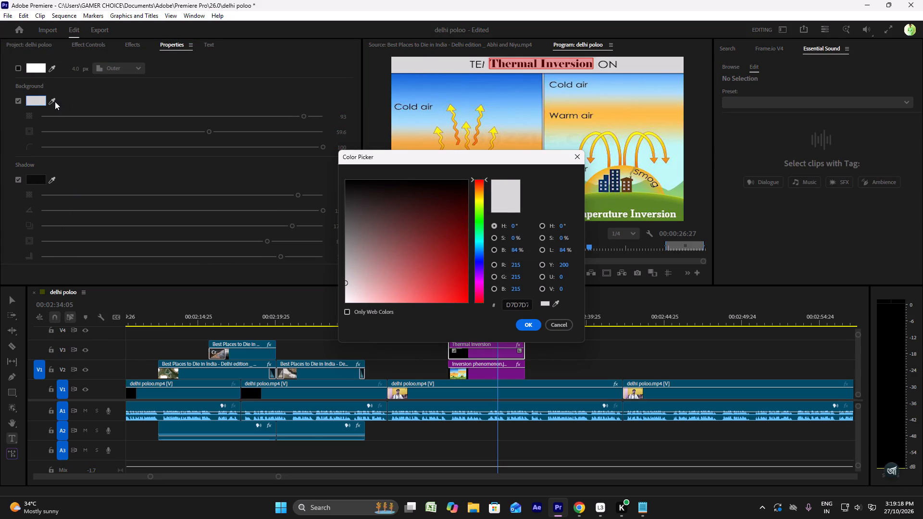
click(52, 99)
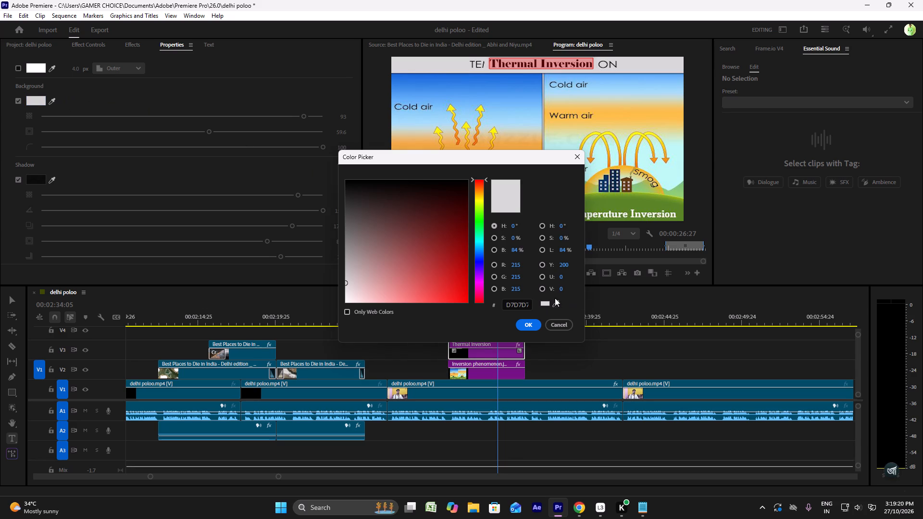
click(558, 305)
click(440, 62)
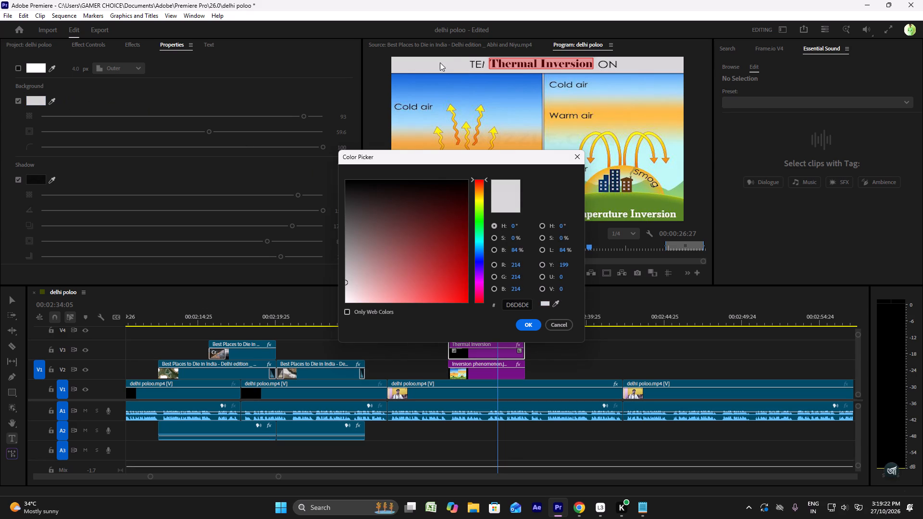
click(533, 324)
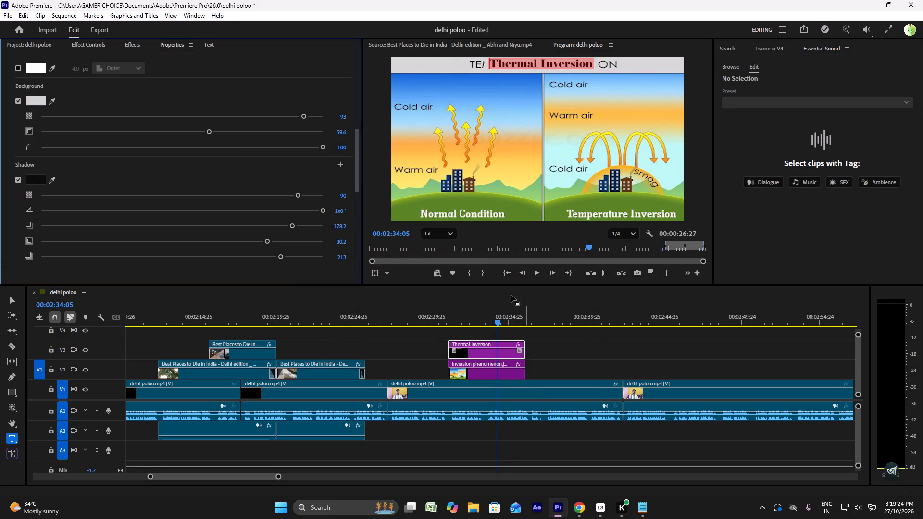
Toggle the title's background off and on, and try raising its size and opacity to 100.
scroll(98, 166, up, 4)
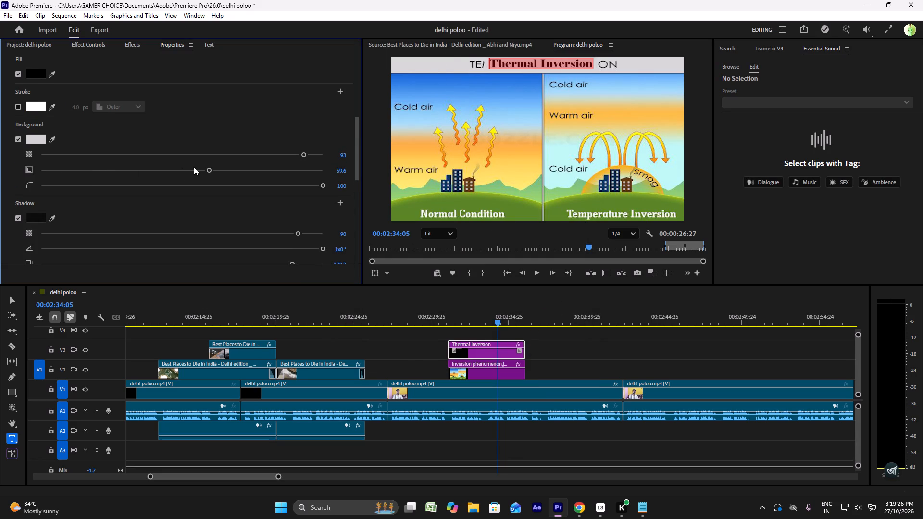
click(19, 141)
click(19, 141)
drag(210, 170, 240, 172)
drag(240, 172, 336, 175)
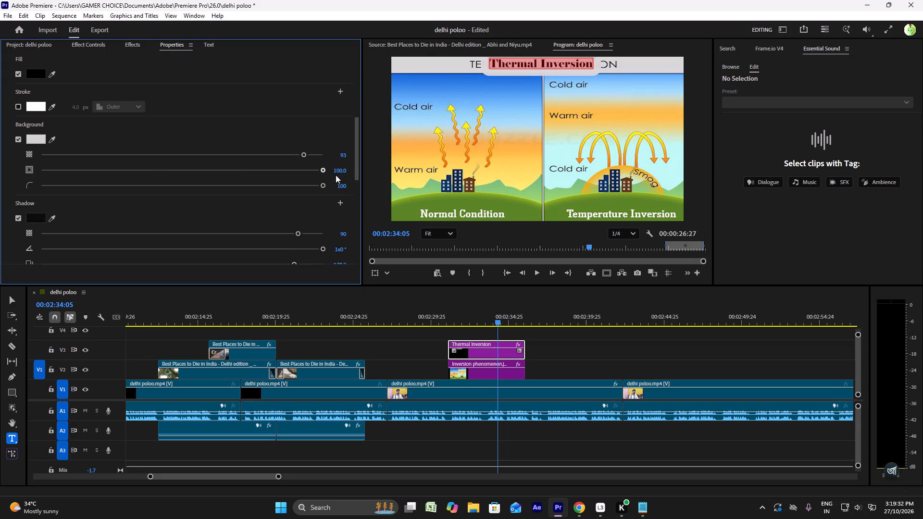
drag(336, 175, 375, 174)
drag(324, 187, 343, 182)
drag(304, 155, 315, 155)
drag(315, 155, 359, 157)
Set the title background's opacity to 92 and its size to about 60.6.
drag(320, 154, 300, 154)
drag(322, 171, 289, 171)
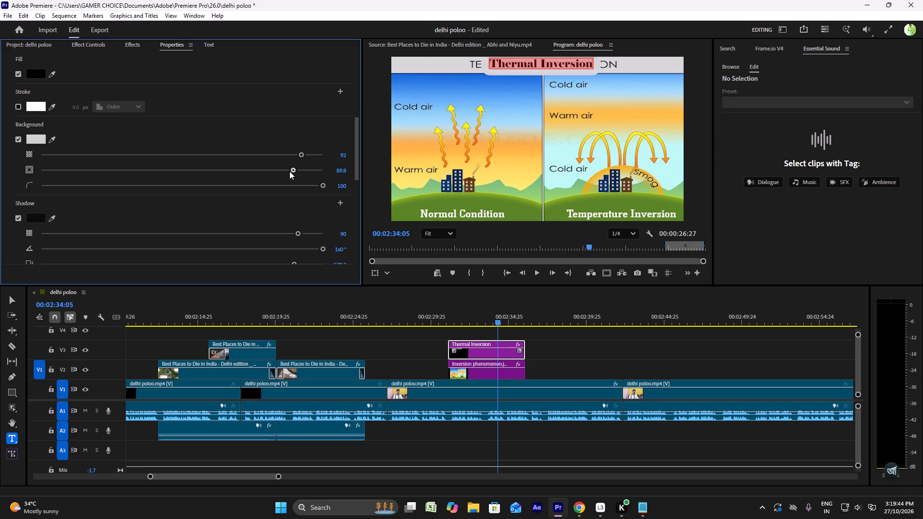
drag(289, 171, 213, 168)
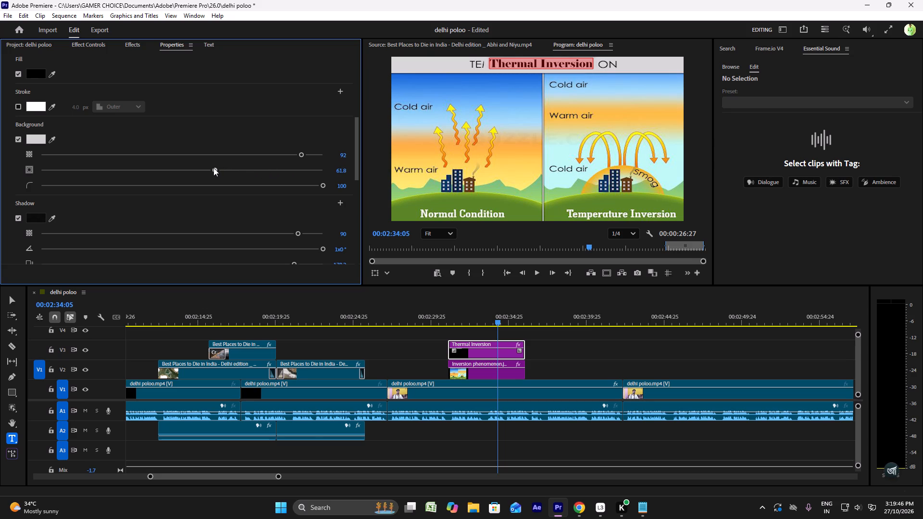
drag(213, 168, 211, 168)
Select the Inversion phenomenon.jpg clip and try different scale widths, ending at 364.8.
click(461, 372)
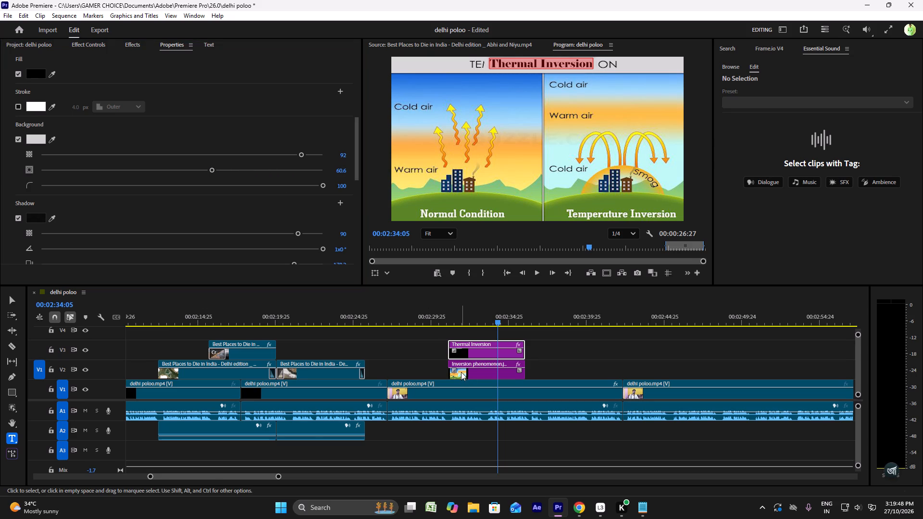
scroll(112, 104, up, 5)
click(85, 44)
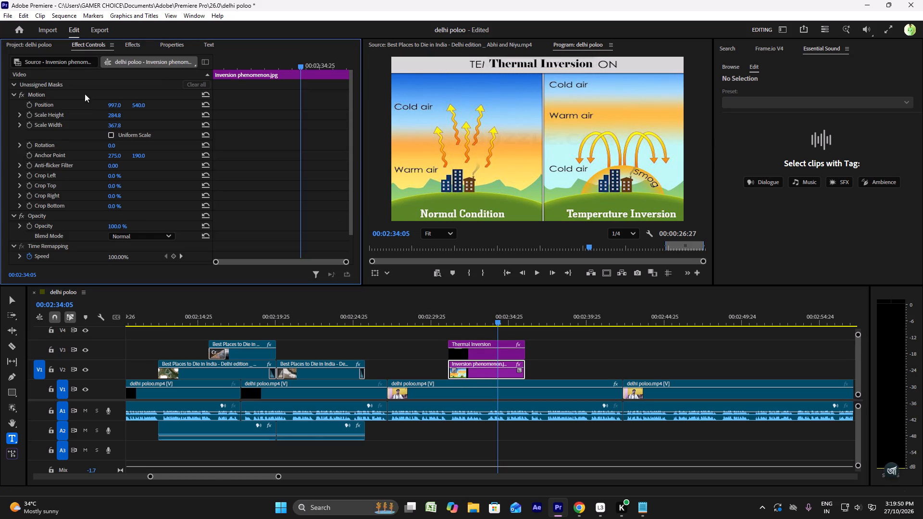
drag(120, 126, 123, 126)
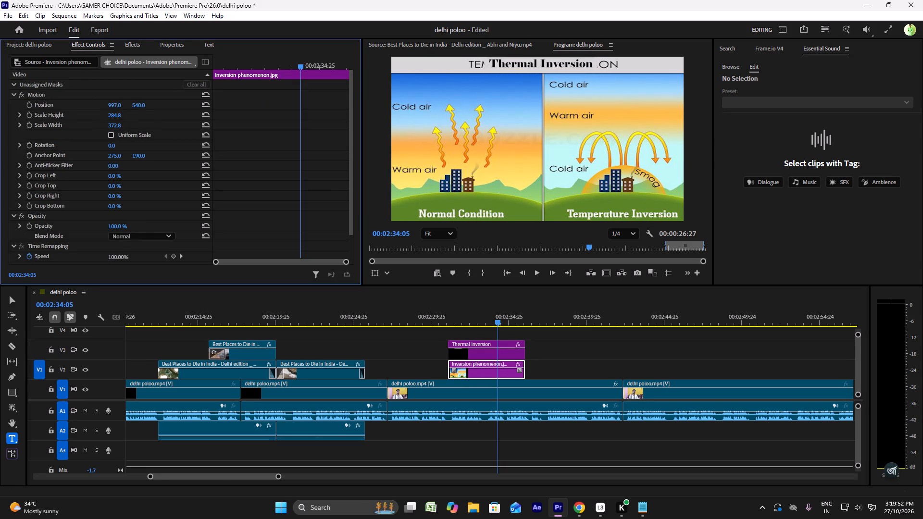
drag(123, 126, 112, 124)
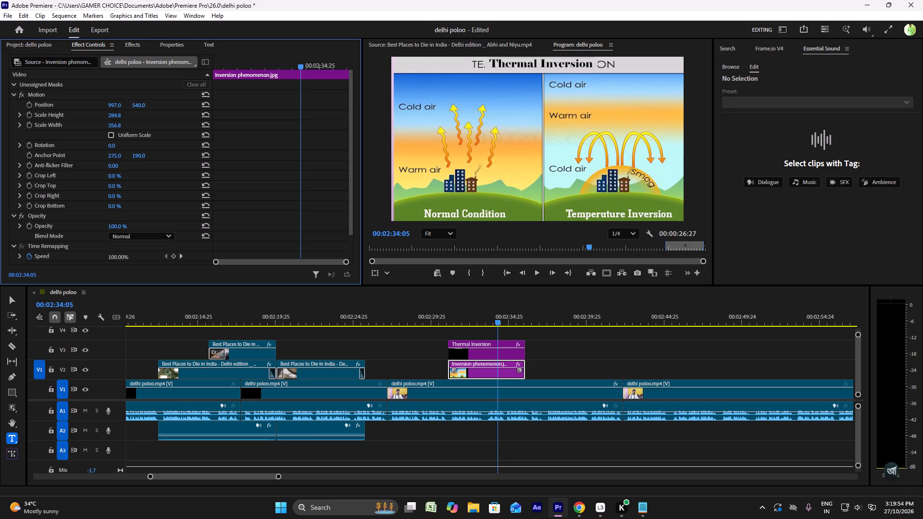
drag(112, 124, 116, 124)
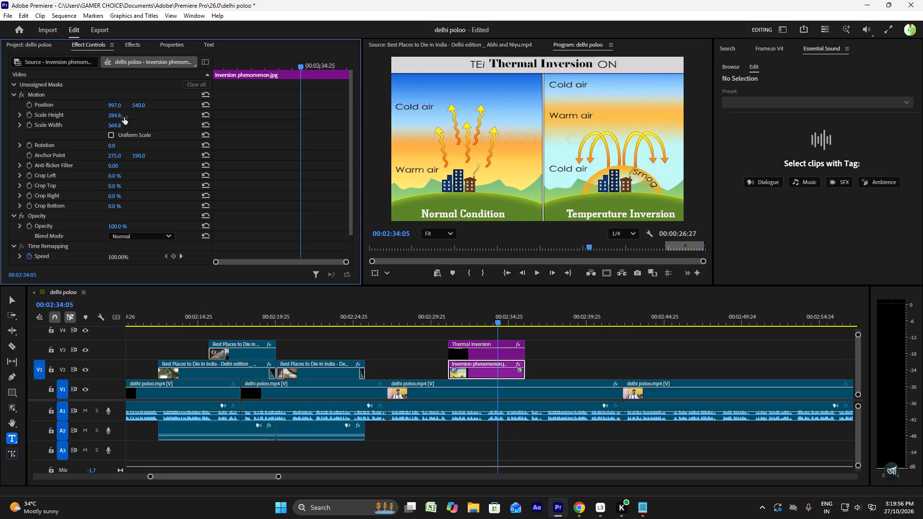
Enlarge the inversion diagram to scale height 322.8 and width 366.8, and move it to position 981, 485 to push its original heading out of frame.
drag(123, 116, 135, 115)
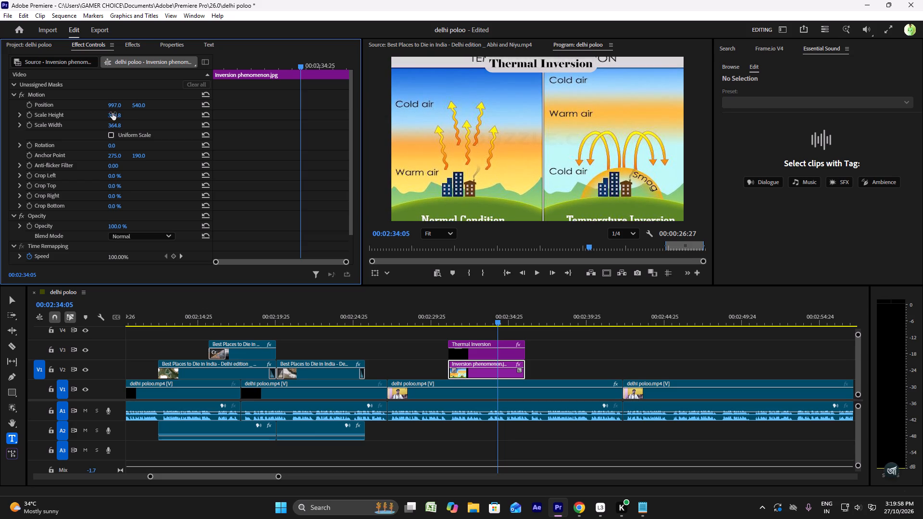
drag(112, 104, 106, 104)
drag(138, 104, 120, 99)
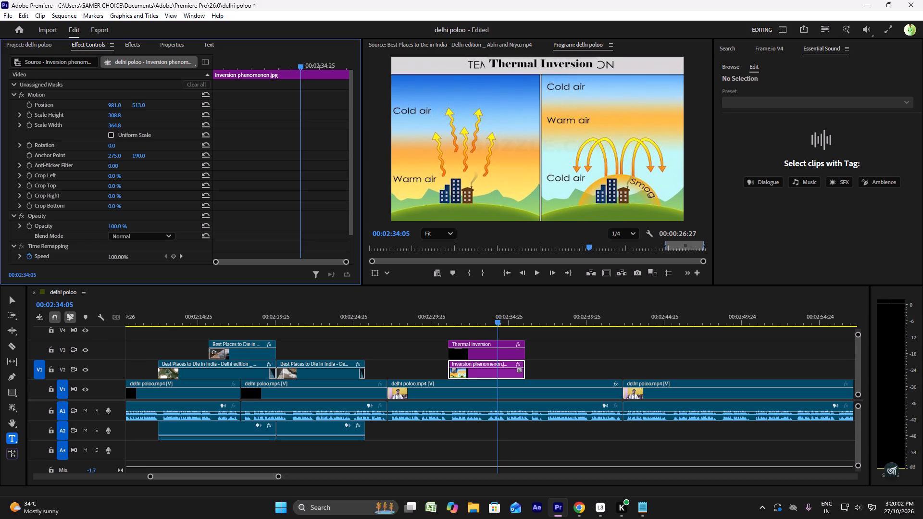
drag(120, 99, 106, 96)
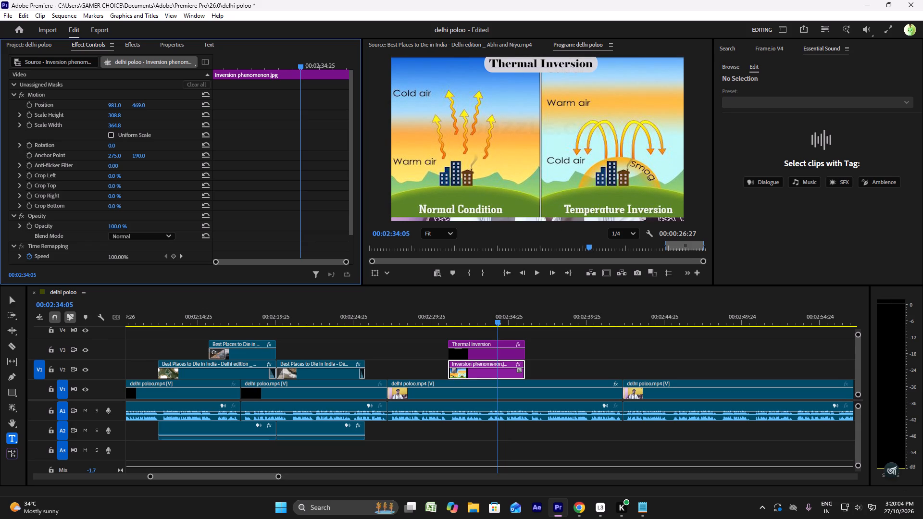
drag(106, 96, 112, 95)
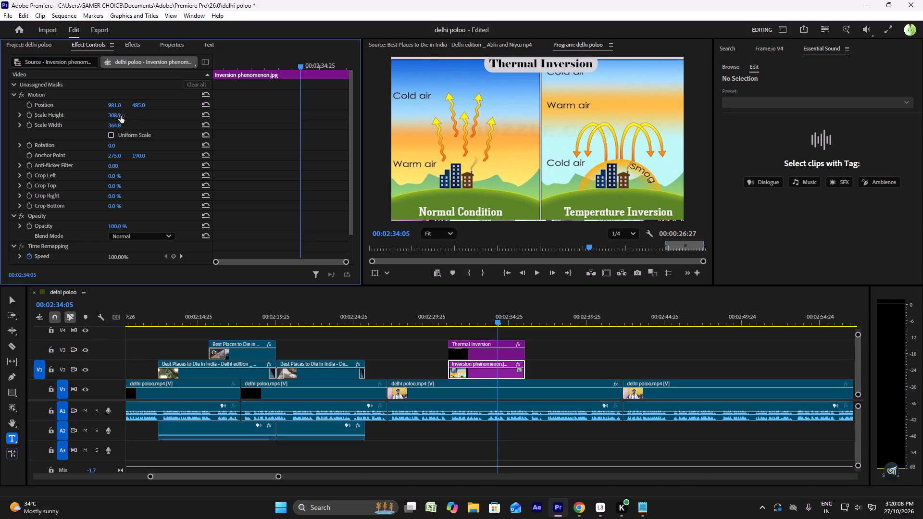
drag(121, 116, 127, 116)
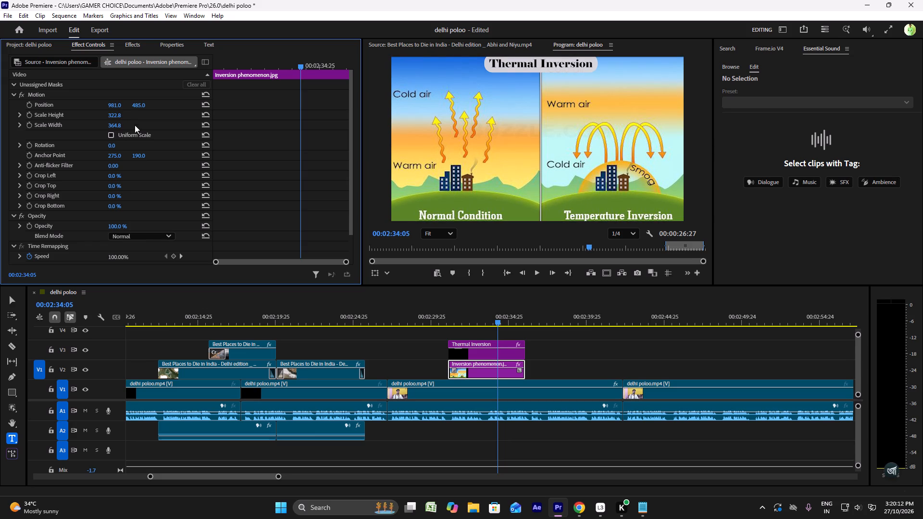
click(125, 127)
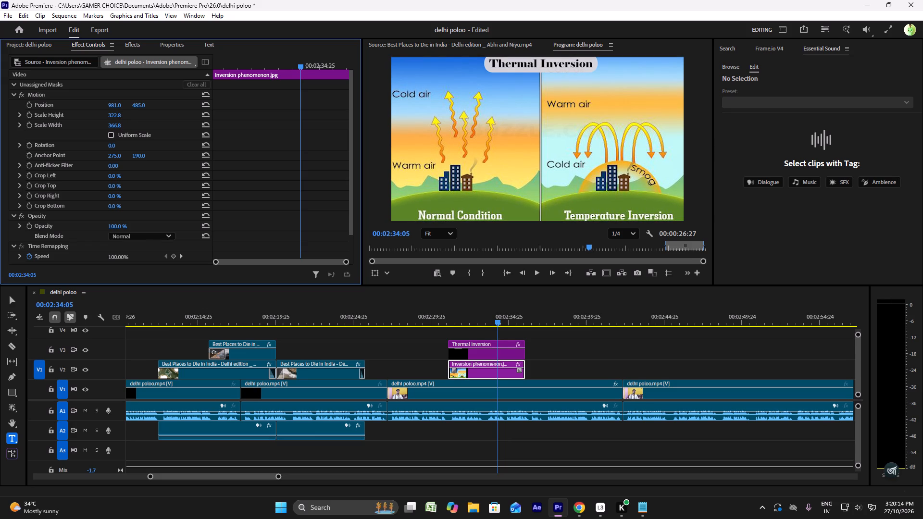
Play the sequence from 00:02:29:22 into the inversion diagram to review it with its title.
click(430, 312)
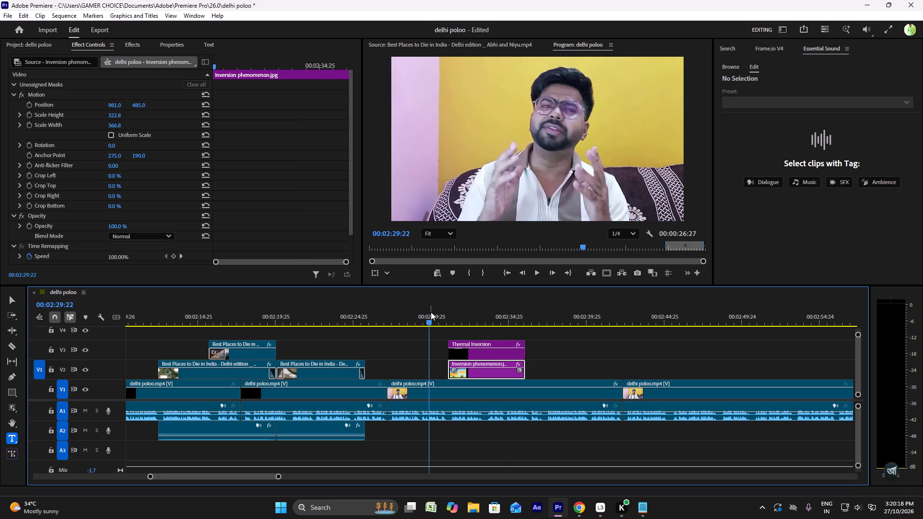
key(space)
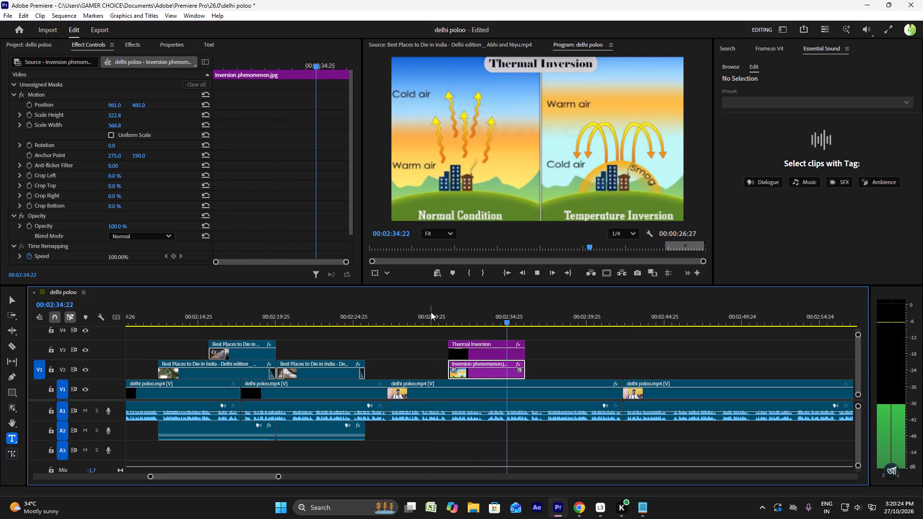
key(space)
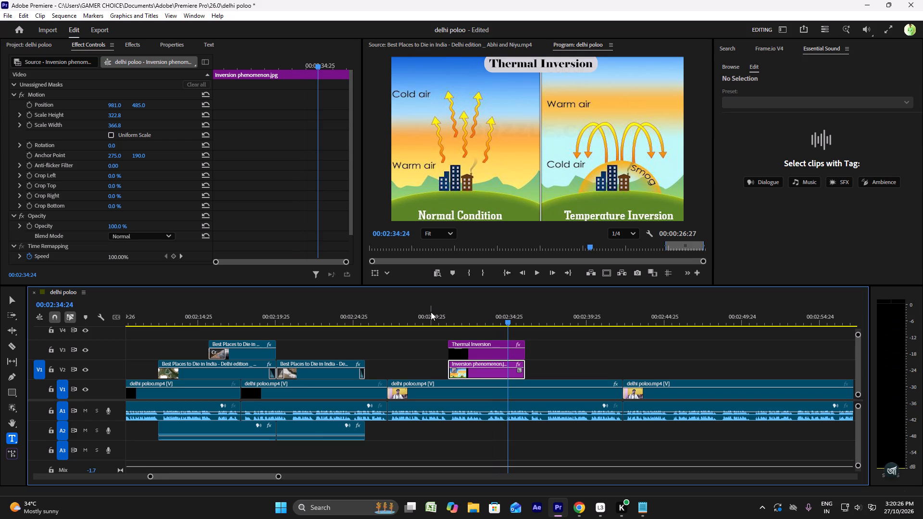
Move the Thermal Inversion title to position 409, 348, above the Normal Condition half of the diagram.
click(464, 324)
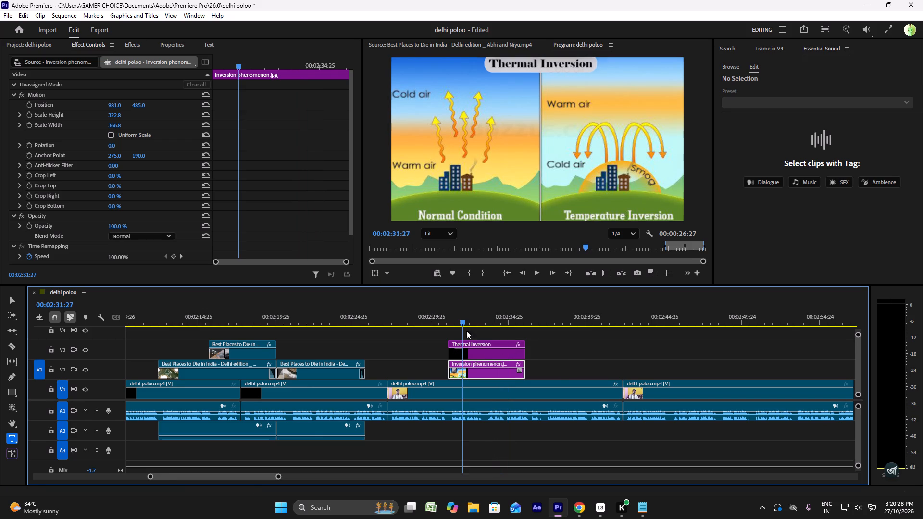
click(476, 349)
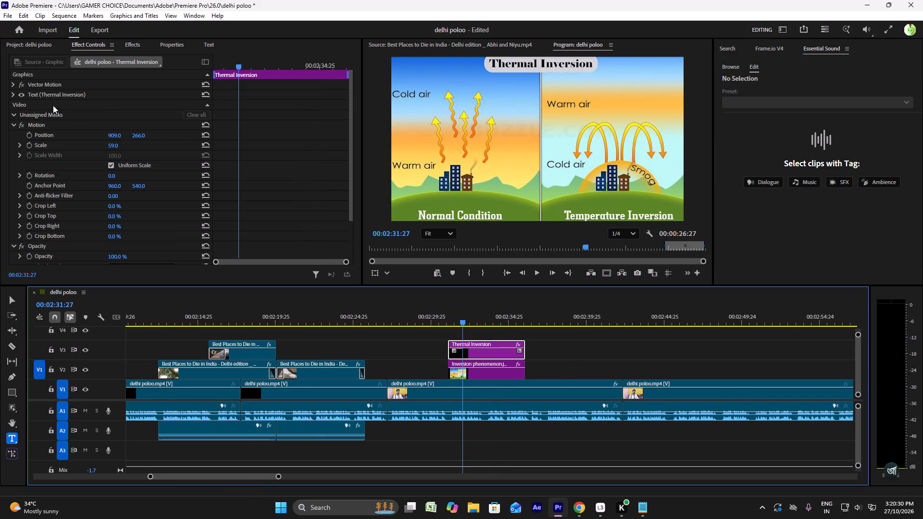
drag(118, 136, 135, 136)
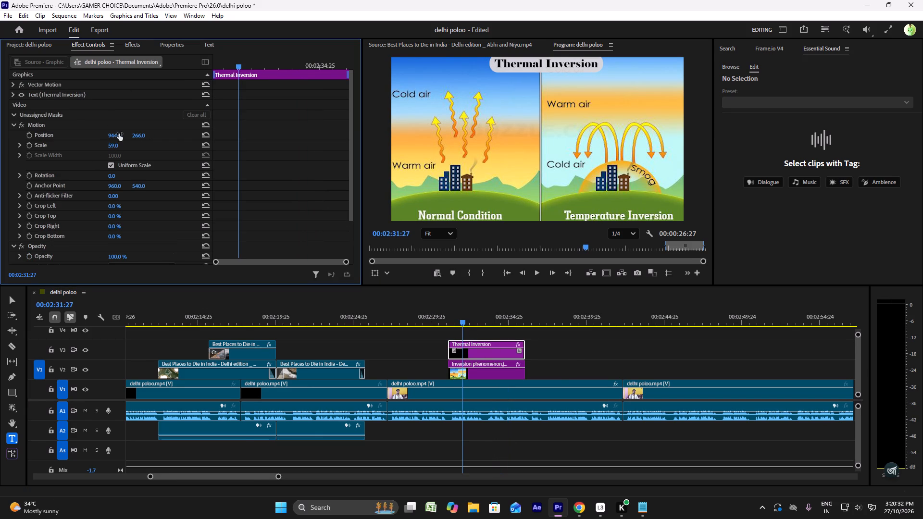
drag(136, 133, 195, 137)
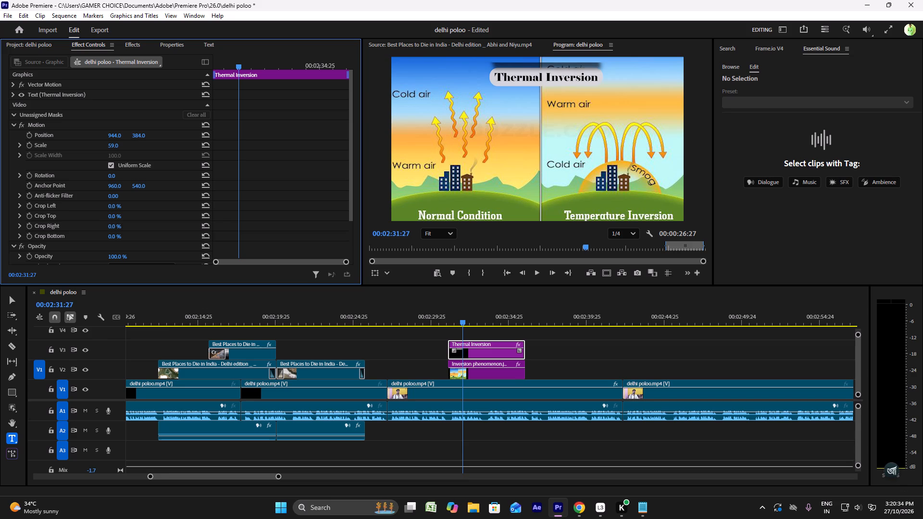
drag(195, 137, 169, 134)
drag(169, 134, 194, 135)
drag(118, 135, 94, 135)
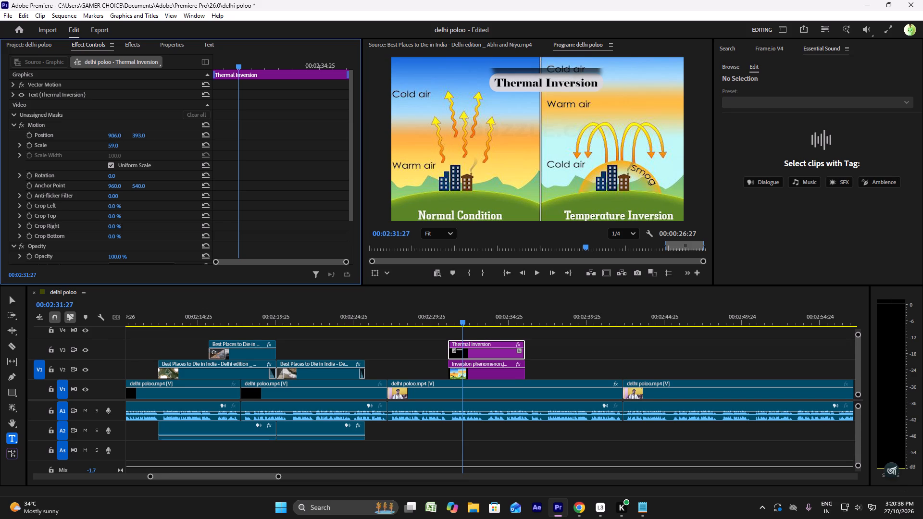
drag(94, 135, 96, 135)
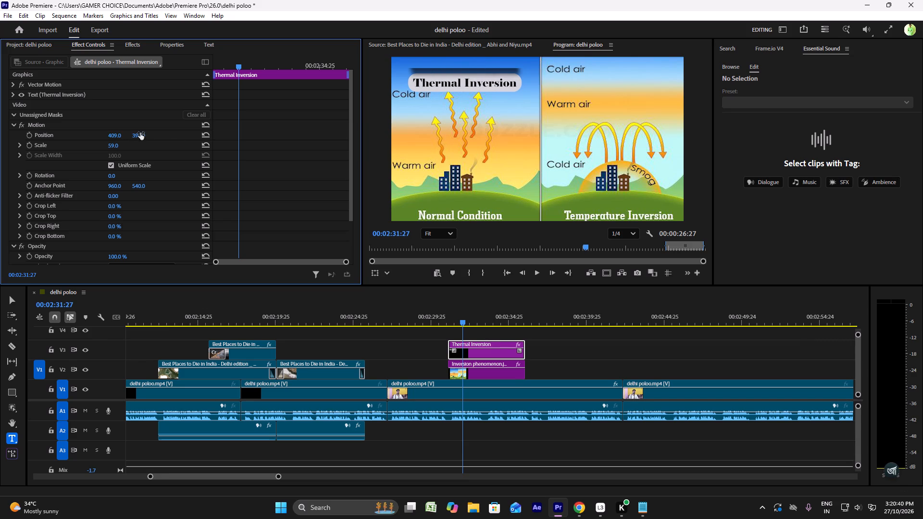
drag(143, 137, 109, 135)
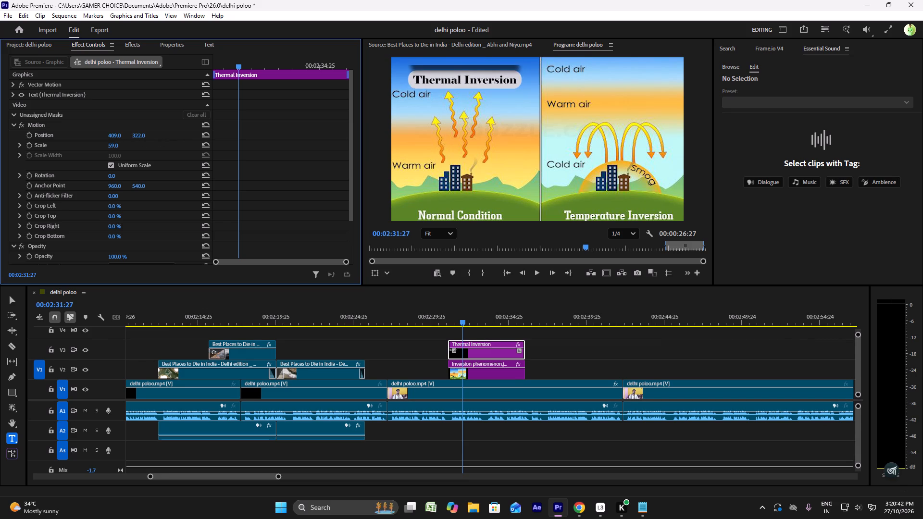
drag(109, 135, 121, 136)
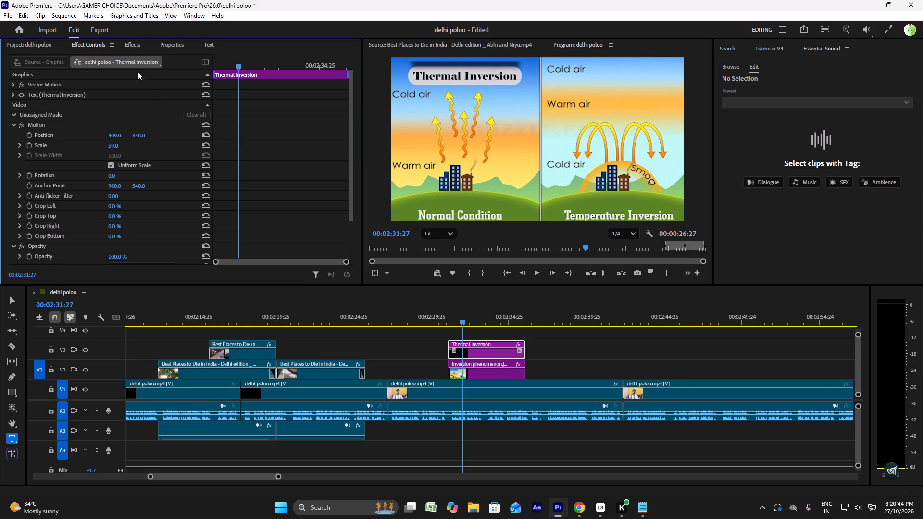
Turn off the shadow on the Thermal Inversion title text, keeping its wording.
click(161, 46)
scroll(123, 181, down, 13)
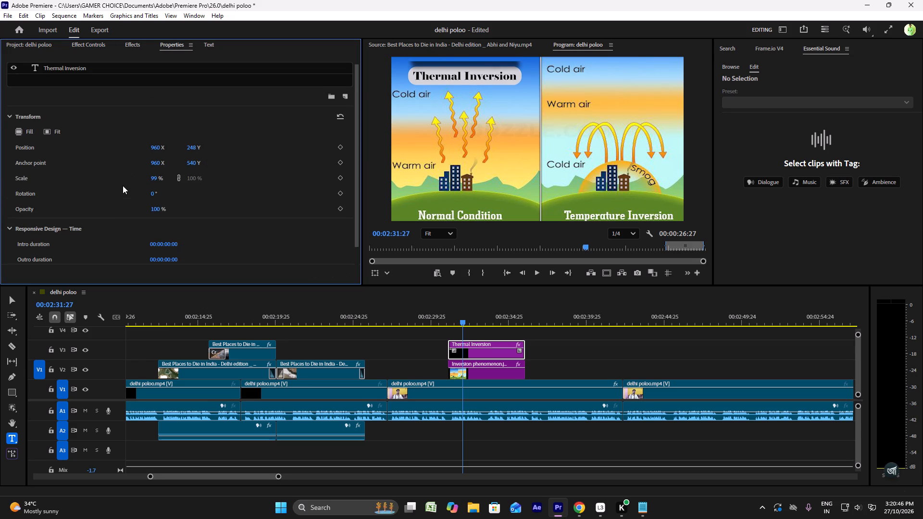
triple_click(441, 75)
scroll(180, 130, down, 5)
scroll(178, 136, up, 1)
scroll(178, 136, down, 5)
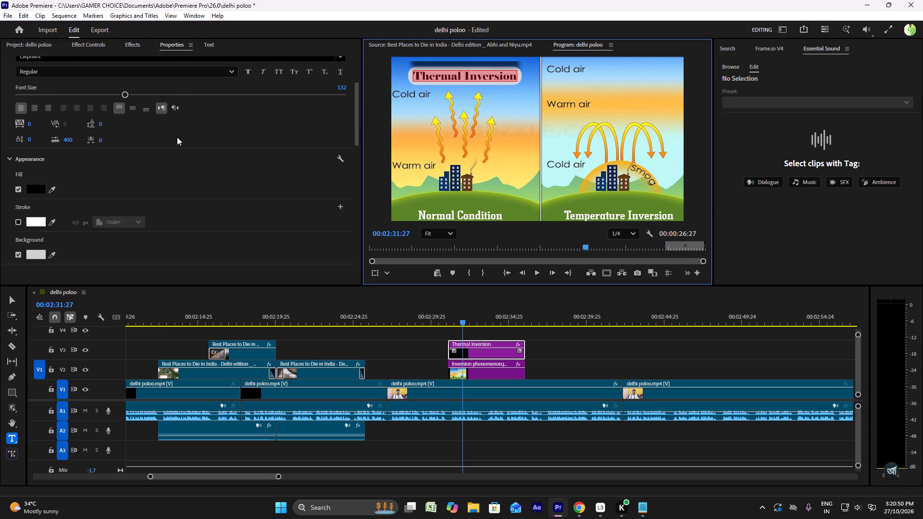
scroll(177, 137, down, 15)
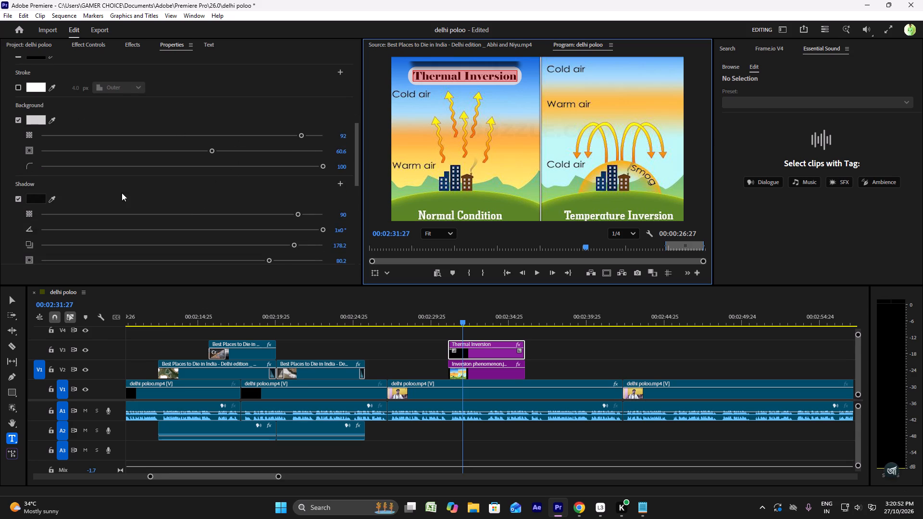
click(17, 189)
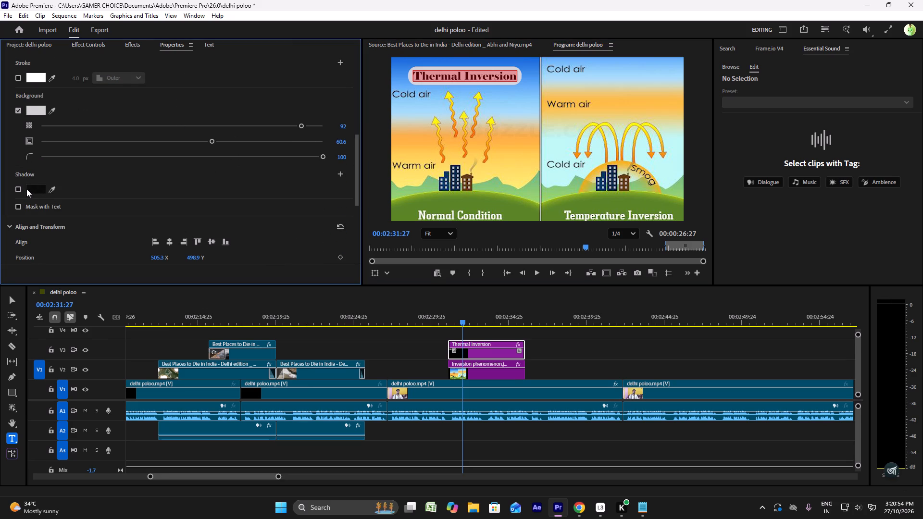
key(space)
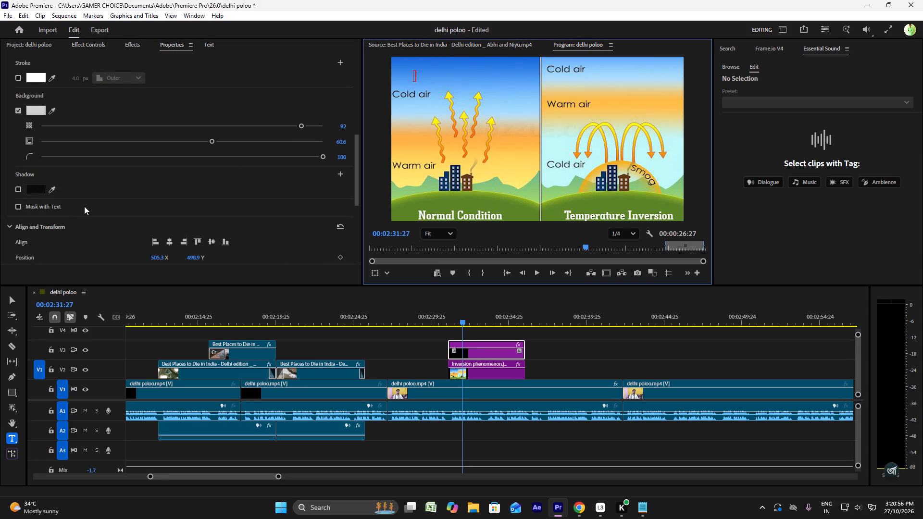
key(ctrl+z)
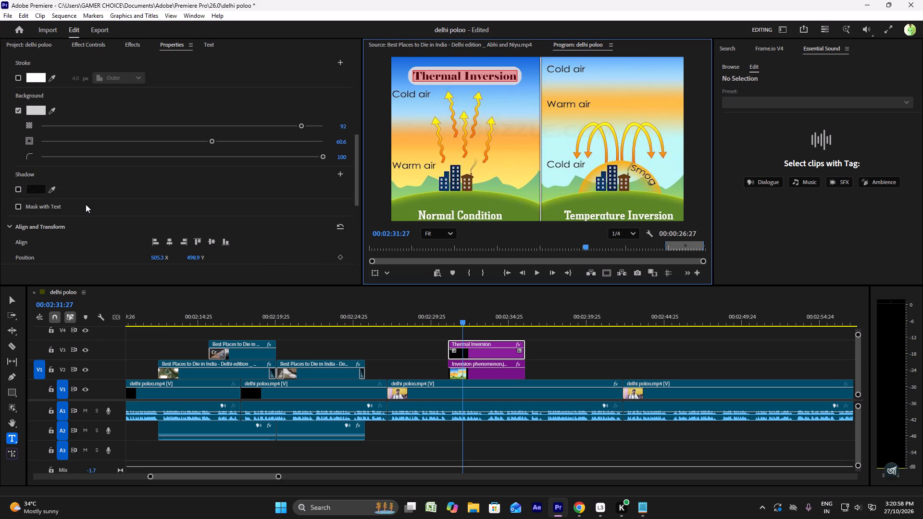
Play through the diagram section and trim the ends of the title and inversion diagram clips to about 00:02:34:14.
click(493, 372)
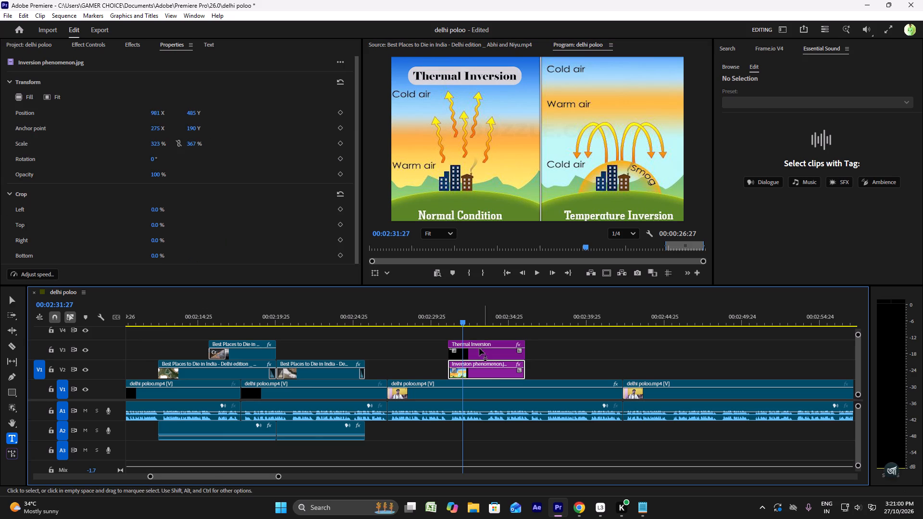
click(434, 337)
key(space)
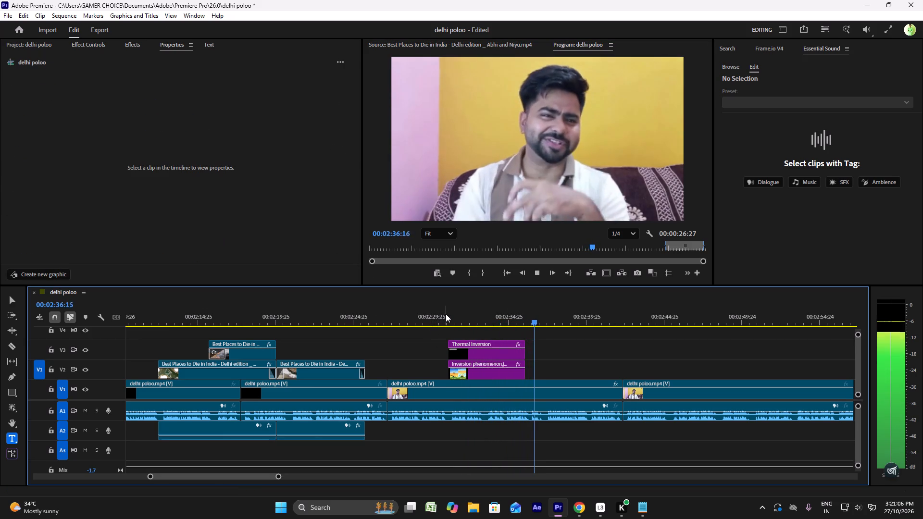
click(432, 317)
key(space)
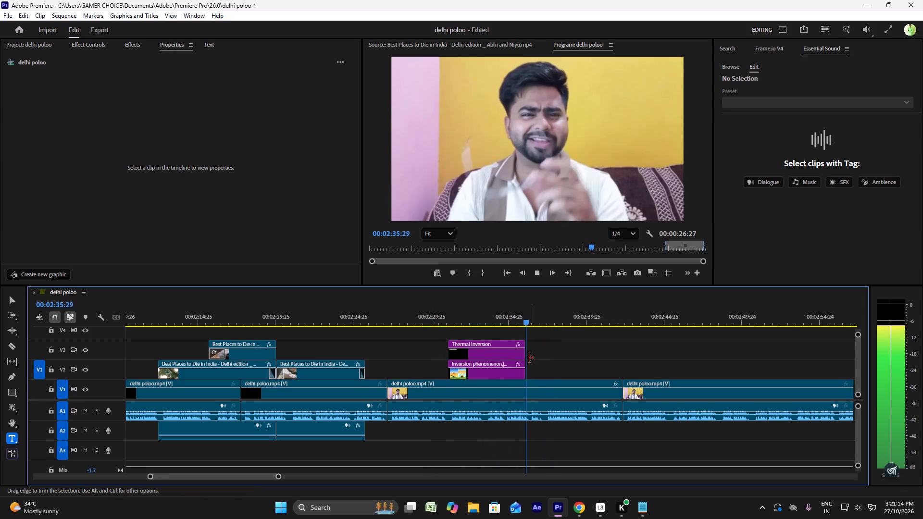
key(space)
drag(527, 357, 504, 358)
drag(525, 371, 510, 371)
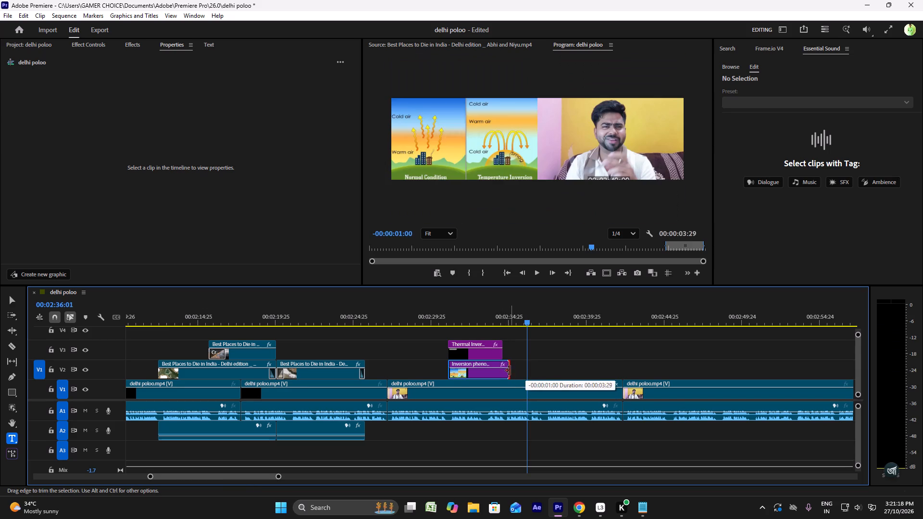
drag(510, 371, 502, 370)
Play the lead-in and extend the starts of the inversion diagram and title clips back to about 00:02:30:14.
click(434, 319)
key(space)
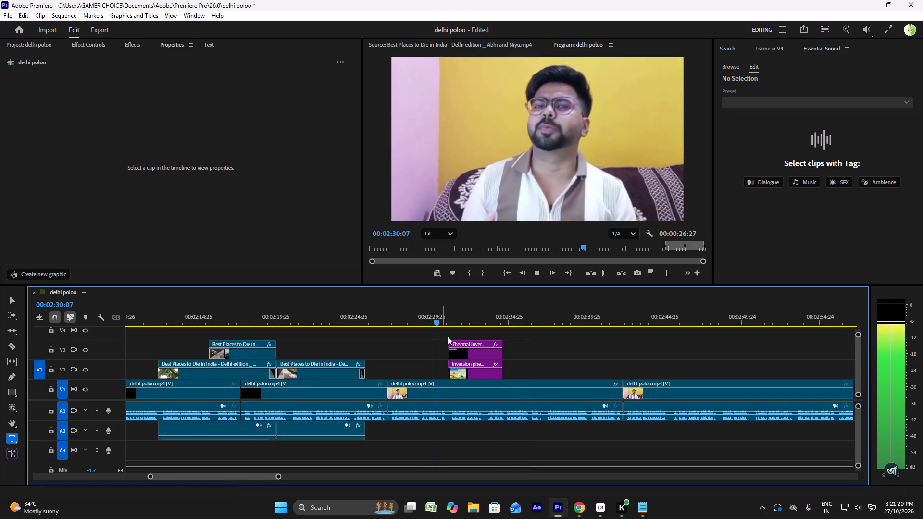
key(space)
drag(447, 365, 441, 365)
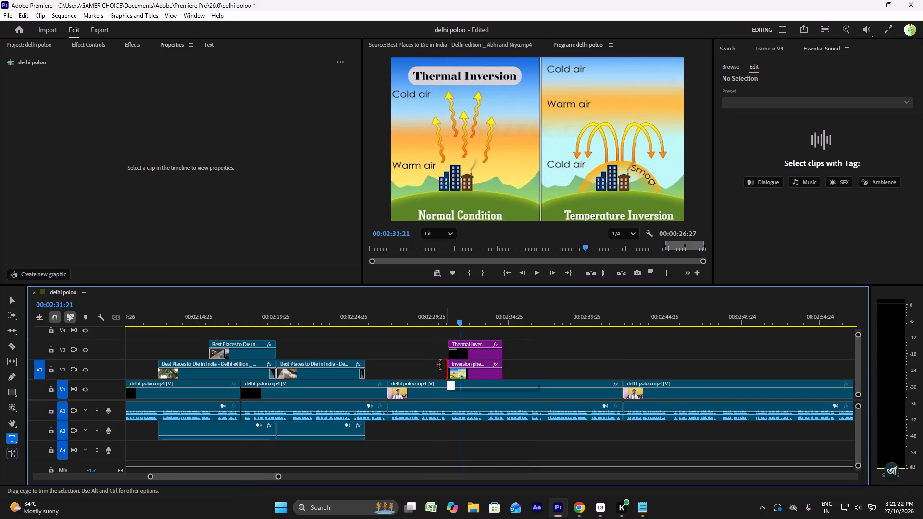
drag(441, 365, 439, 365)
drag(444, 353, 438, 354)
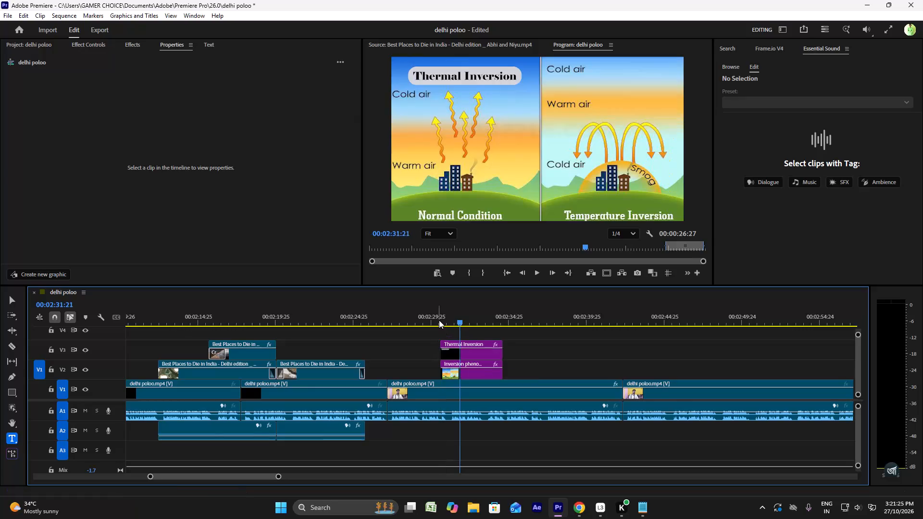
Keyframe the Thermal Inversion title's Crop Left from 0% at 00:02:30:27 to 92% at 00:02:31:21.
click(438, 320)
key(space)
key(space)
click(453, 348)
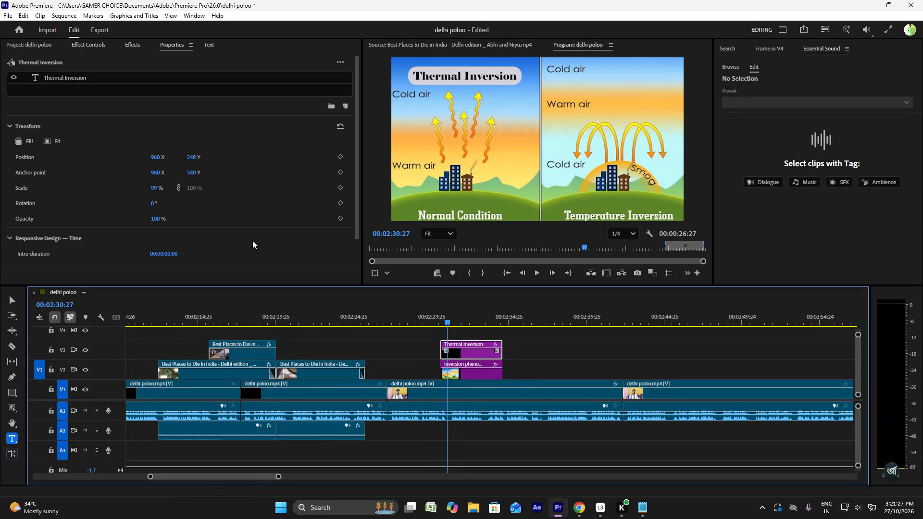
click(85, 44)
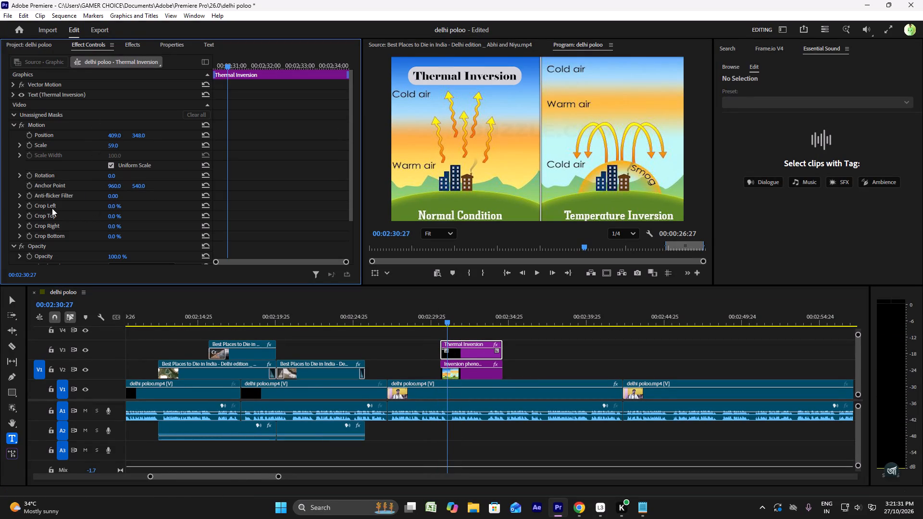
click(30, 207)
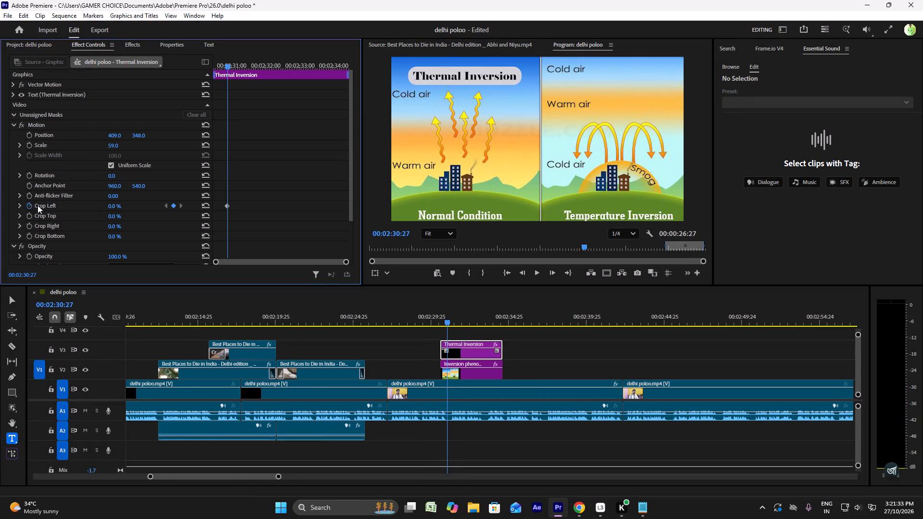
key(space)
key(space)
drag(117, 207, 121, 208)
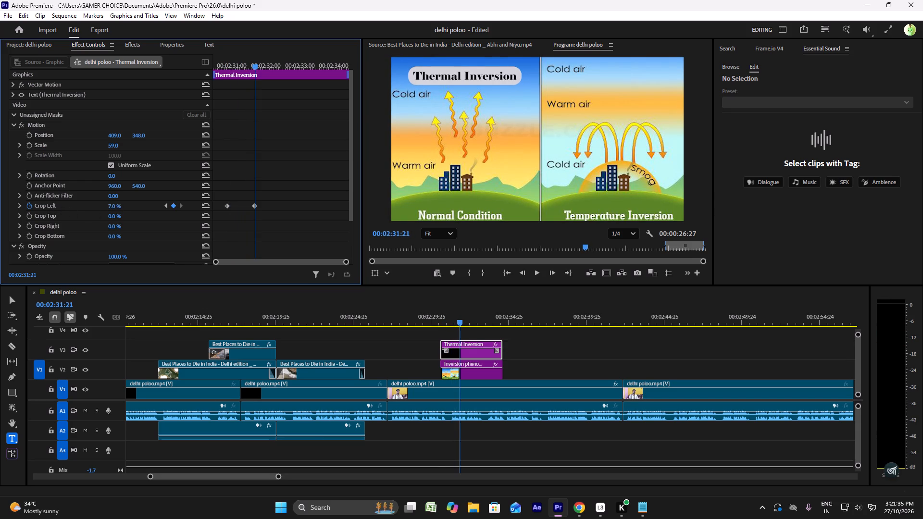
drag(121, 208, 154, 209)
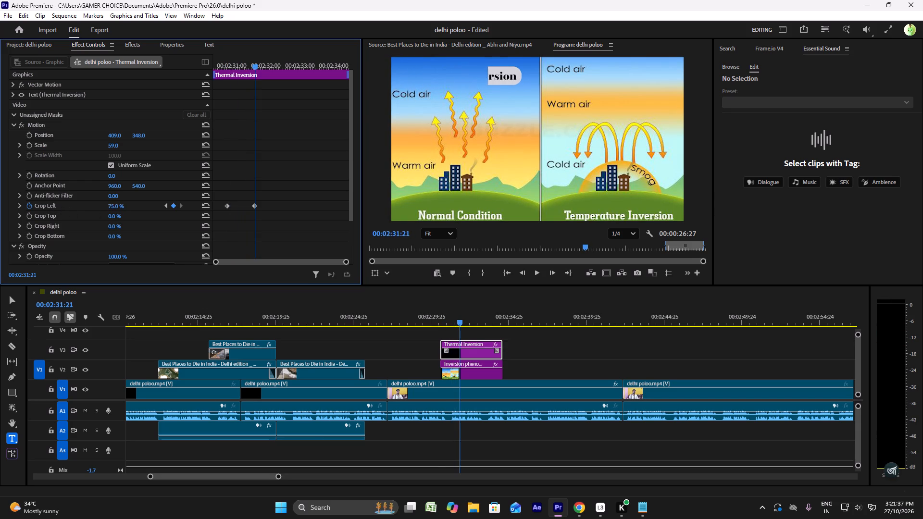
drag(154, 209, 163, 209)
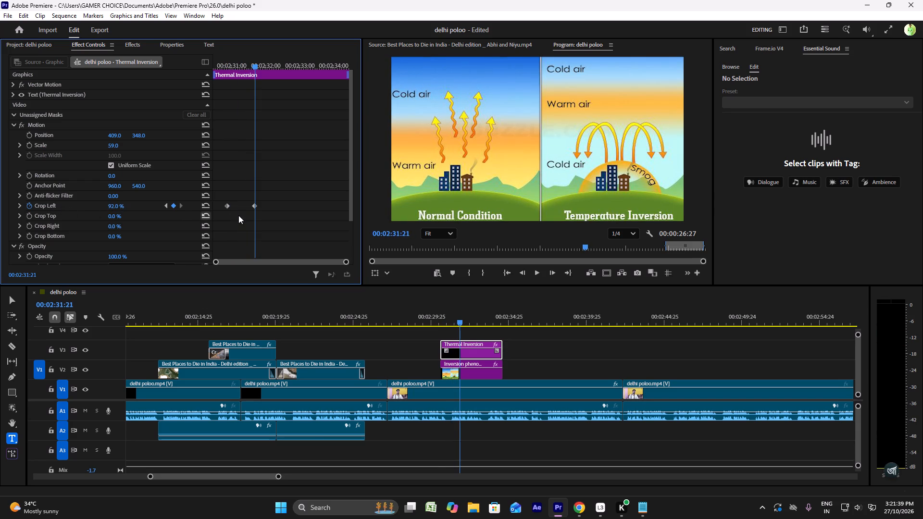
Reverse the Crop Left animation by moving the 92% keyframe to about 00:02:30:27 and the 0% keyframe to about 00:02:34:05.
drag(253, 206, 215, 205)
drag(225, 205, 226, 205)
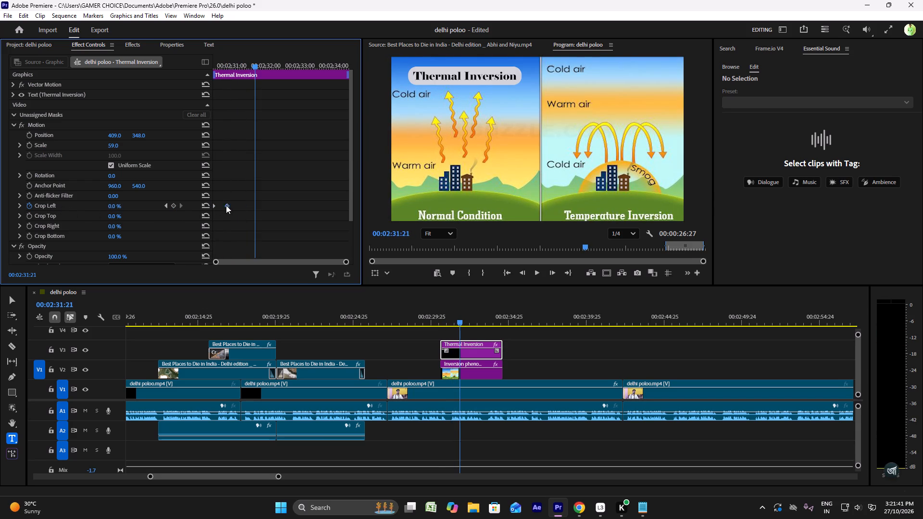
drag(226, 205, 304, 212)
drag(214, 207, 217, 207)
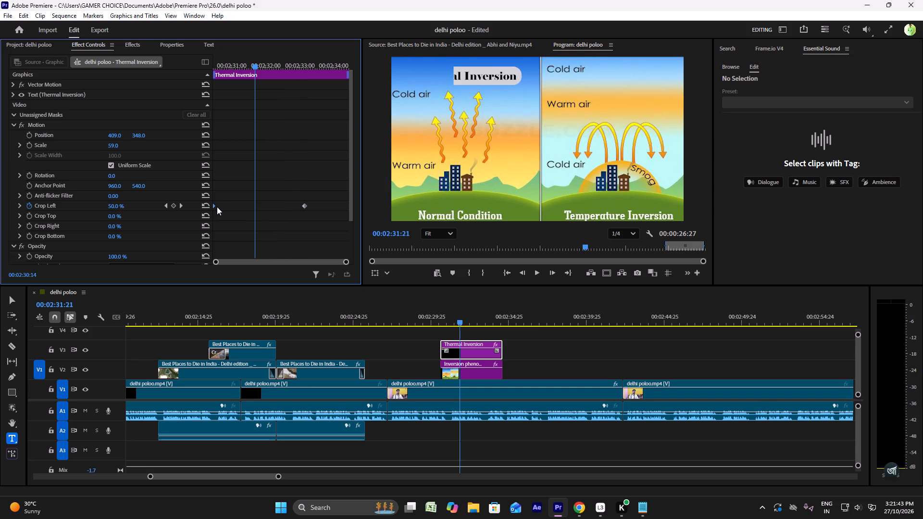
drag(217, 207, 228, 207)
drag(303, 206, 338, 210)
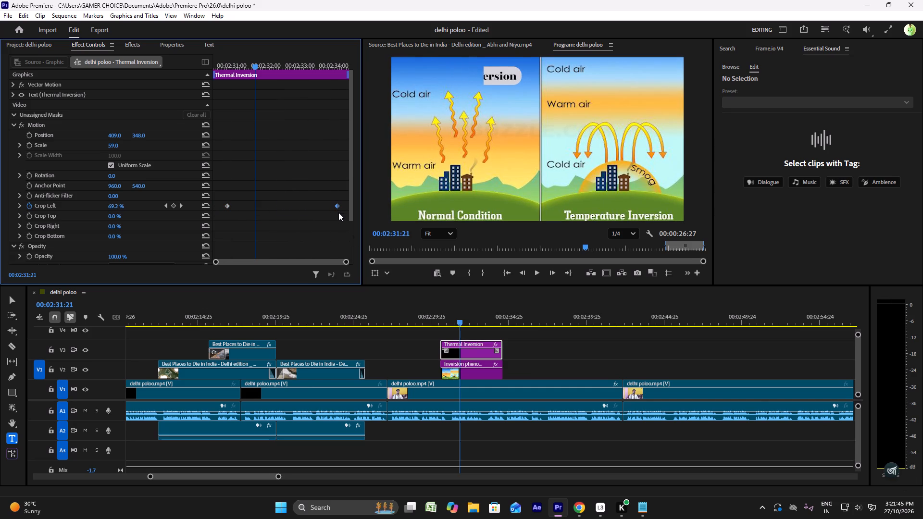
Play the crop animation, and move the 92% Crop Left keyframe to about 00:02:32:15 and the 0% keyframe to about 00:02:30:28.
click(443, 318)
key(space)
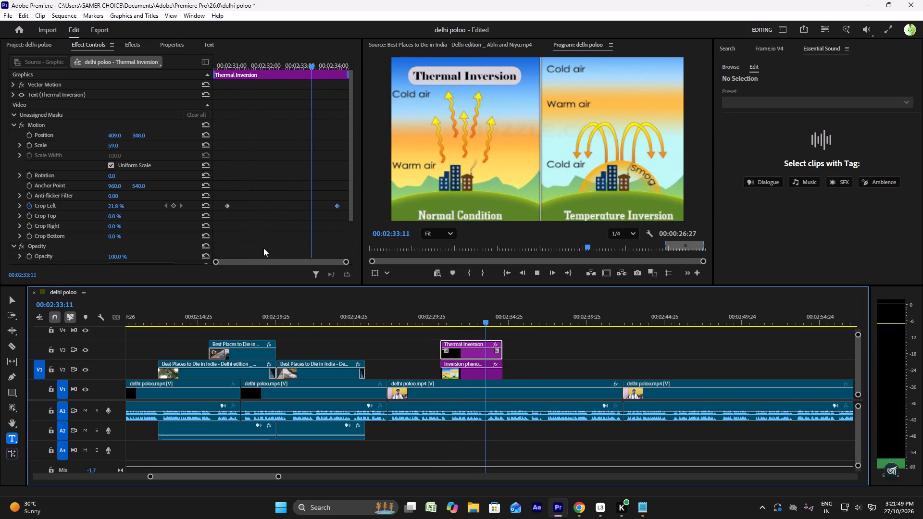
key(space)
drag(227, 207, 282, 213)
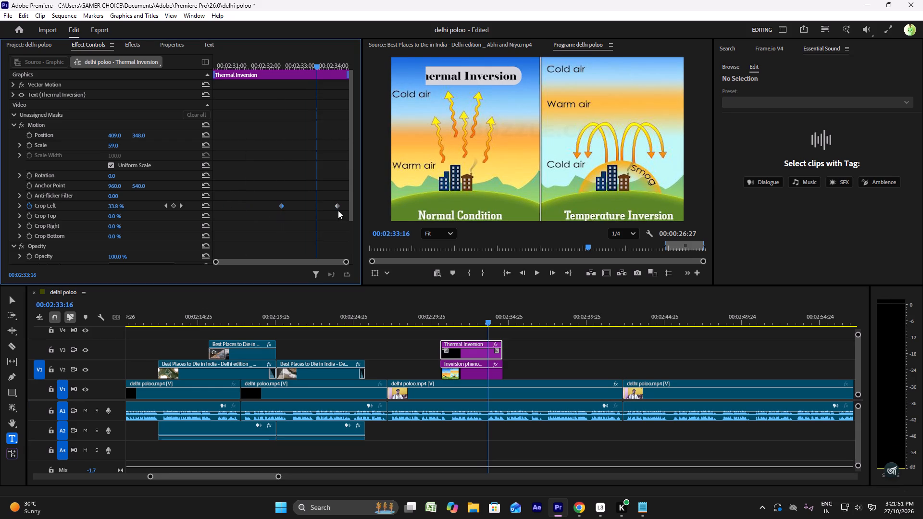
drag(337, 206, 228, 203)
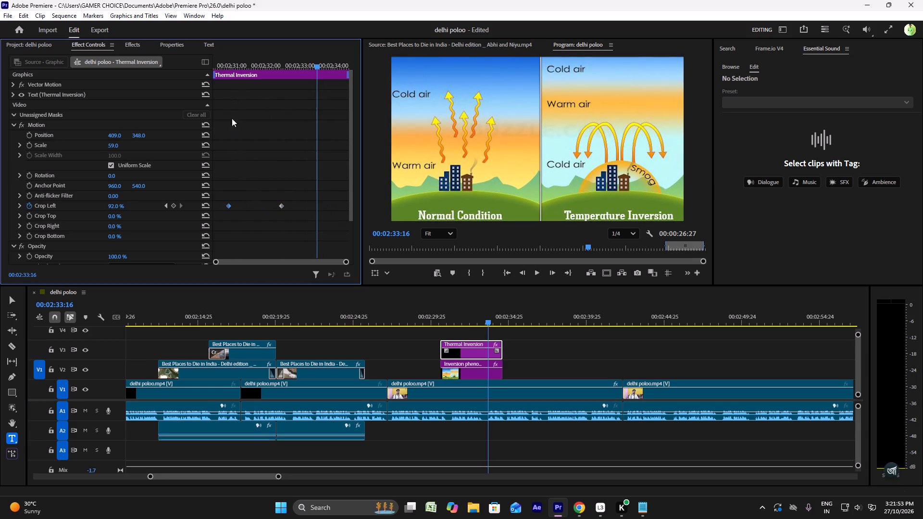
Play the Thermal Inversion title's crop animation and undo all of its Crop Left keyframing.
click(217, 58)
key(space)
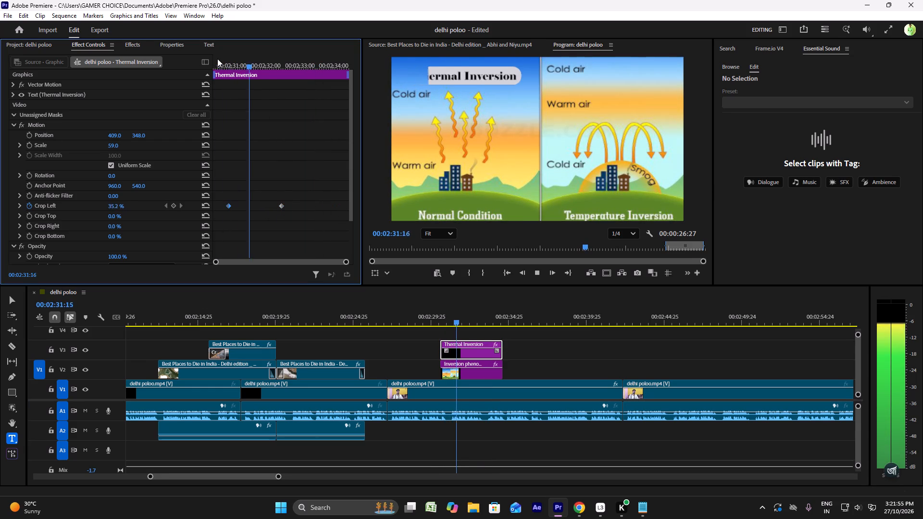
key(space)
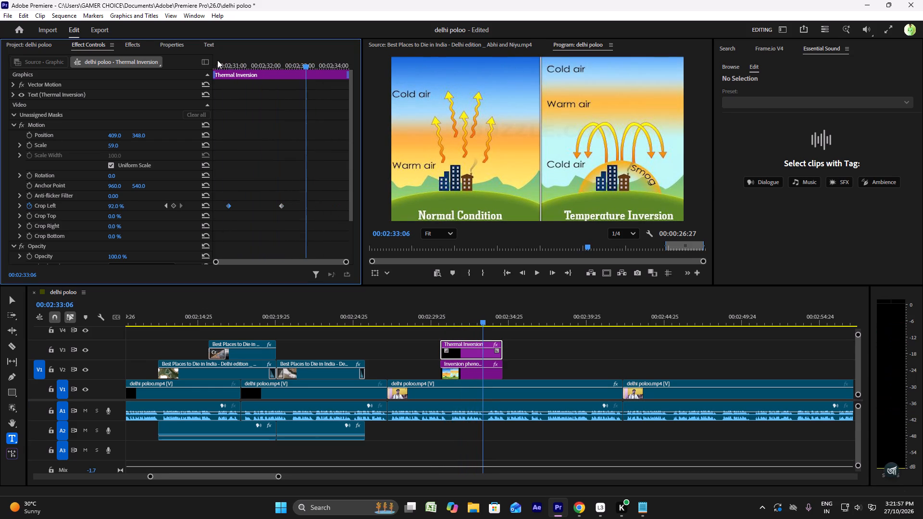
key(ctrl+z)
key(ctrl+z)
key(ctrl+z)
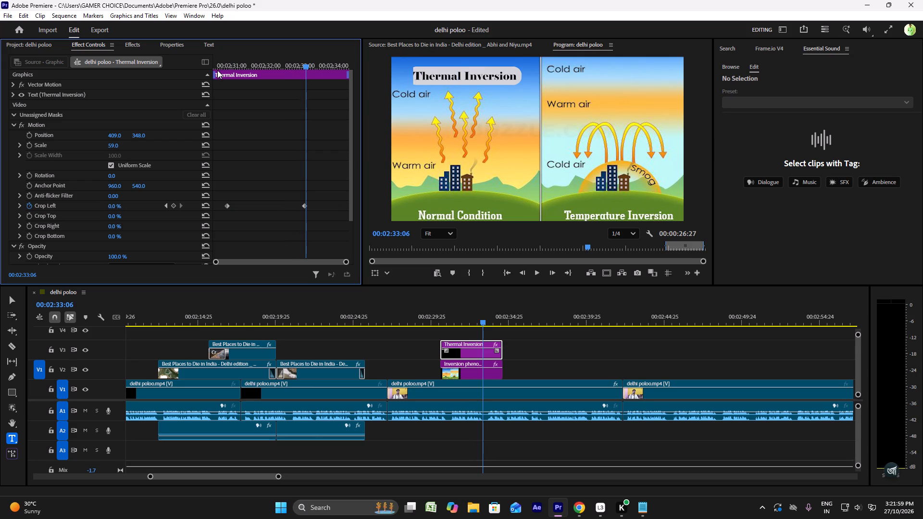
key(ctrl+z)
key(ctrl+z)
key(ctrl+z)
key(ctrl+z)
key(ctrl+z)
Keyframe the Thermal Inversion title's Crop Right from 77% at 00:02:31:08 to 0% at 00:02:32:05.
click(222, 57)
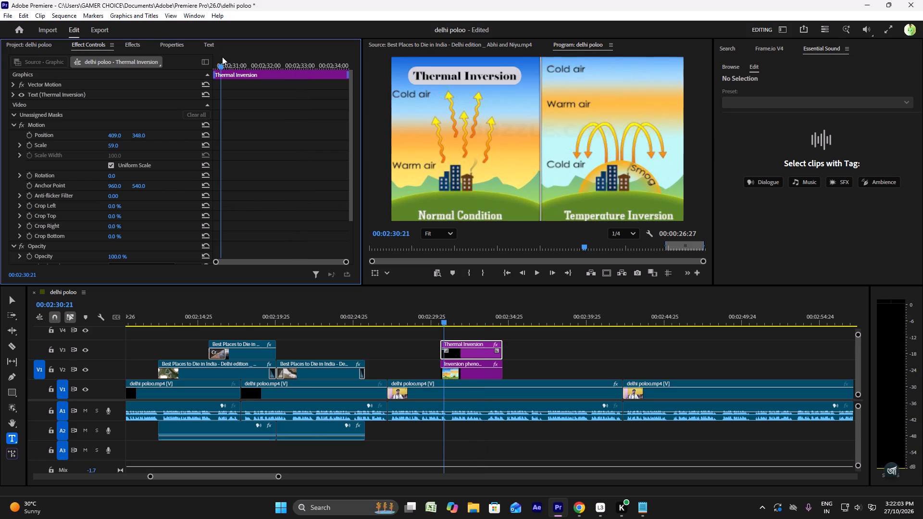
key(space)
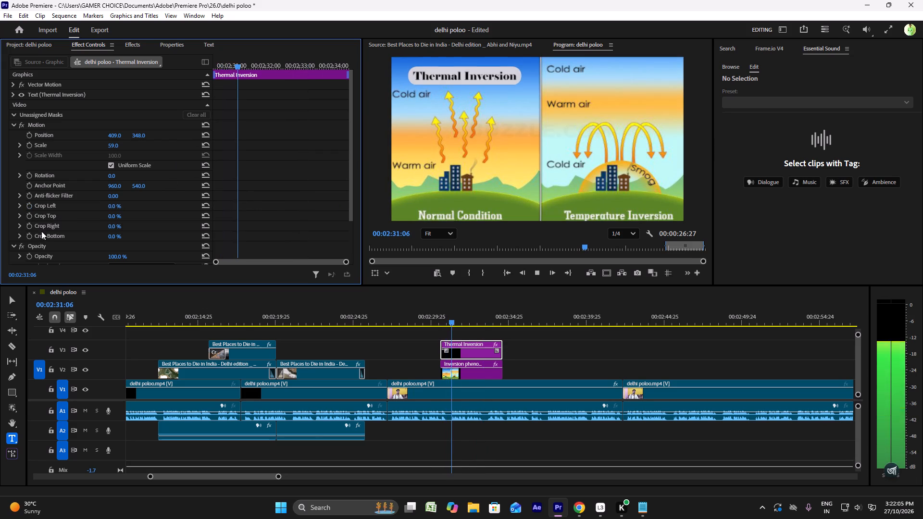
key(space)
drag(112, 226, 114, 226)
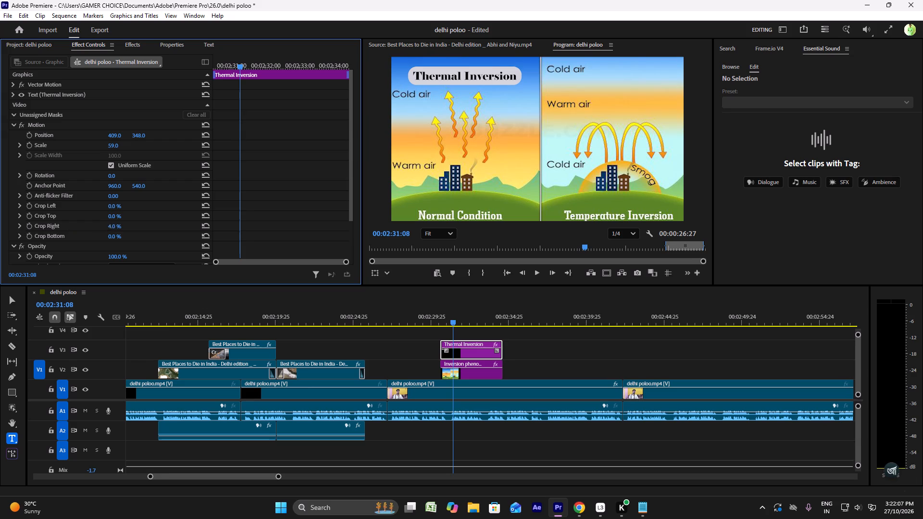
drag(114, 226, 121, 224)
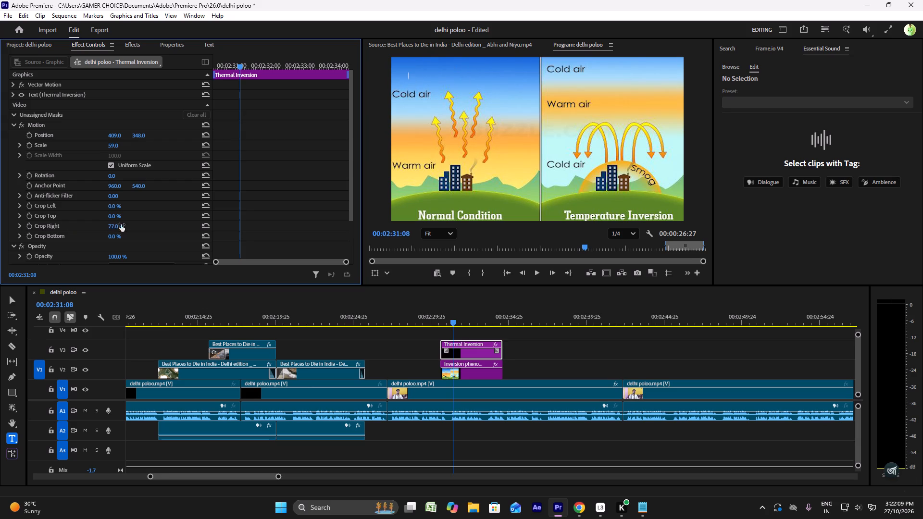
drag(121, 224, 149, 225)
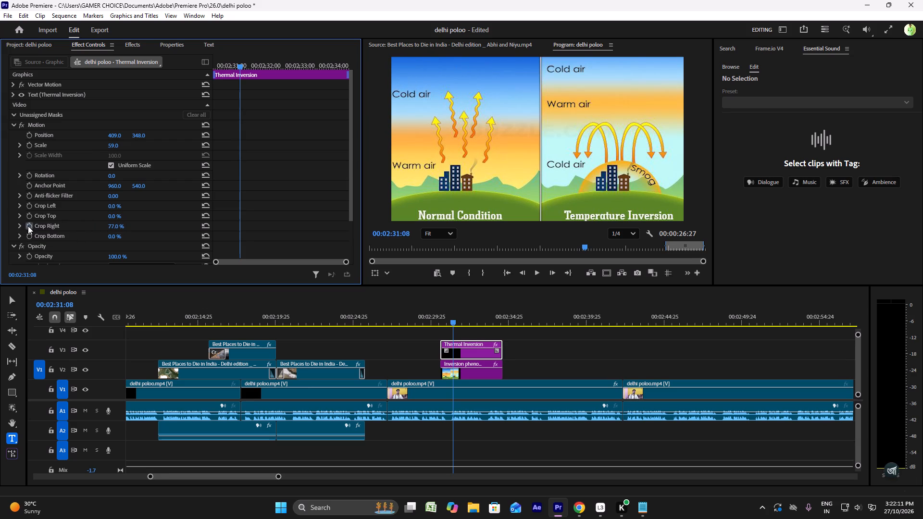
click(28, 226)
key(space)
key(space)
drag(119, 227, 116, 227)
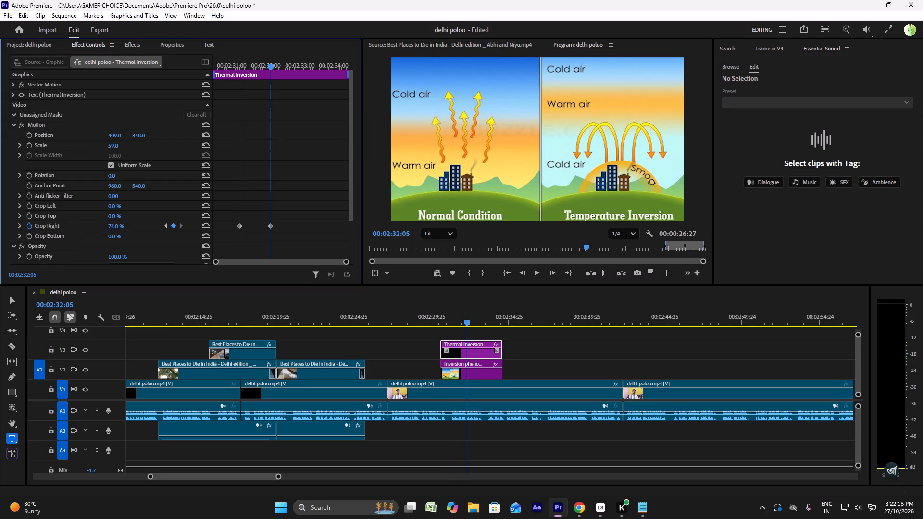
drag(116, 227, 68, 223)
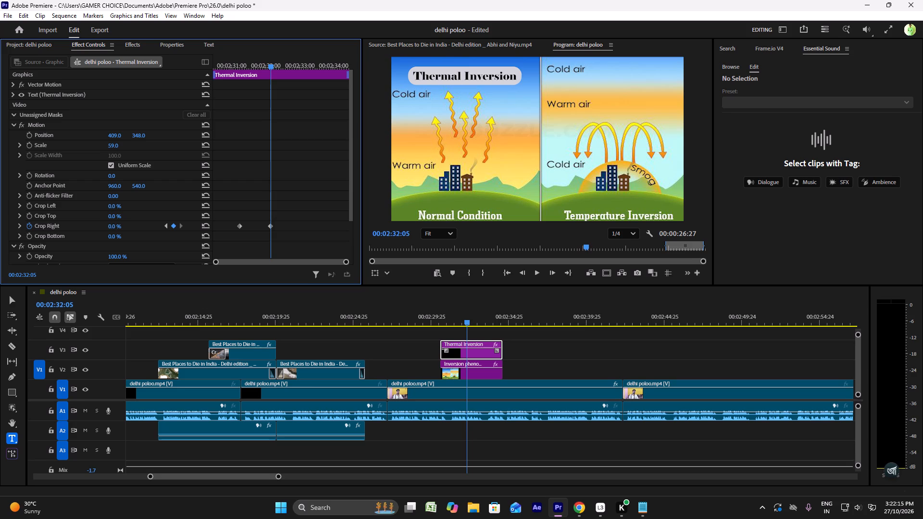
drag(68, 223, 61, 223)
Move the 77% Crop Right keyframe to about 00:02:30:23 and the 0% keyframe to about 00:02:34:06, and play the animation.
drag(237, 226, 223, 226)
drag(267, 226, 340, 232)
click(431, 315)
key(space)
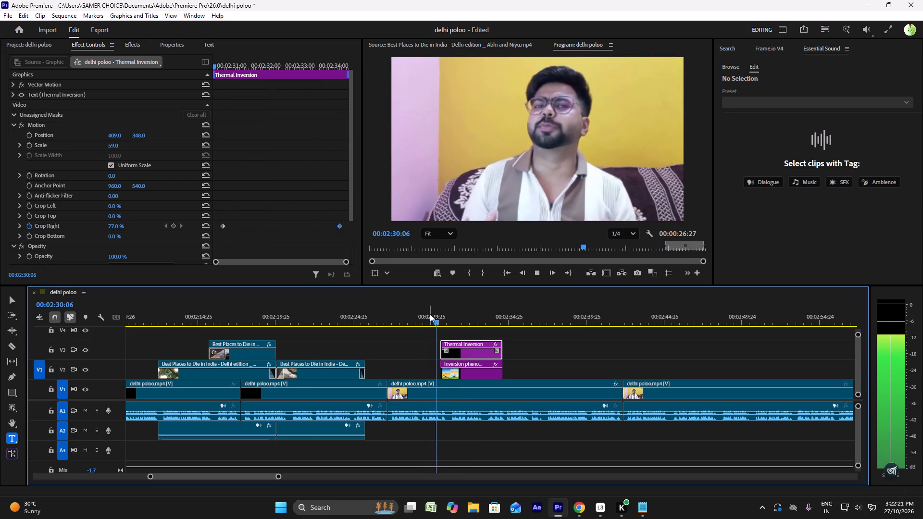
click(542, 354)
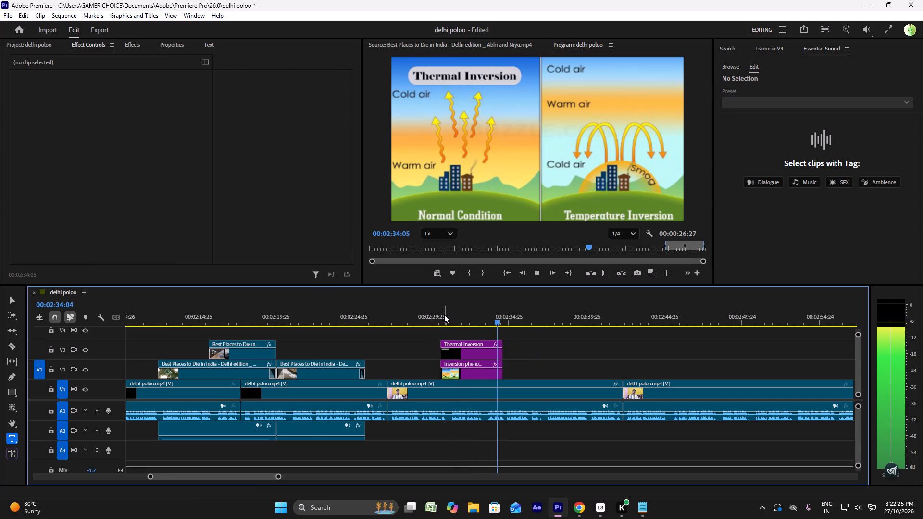
key(space)
Speed up the title's reveal by moving the 0% Crop Right keyframe to about 00:02:32:27, playing the animation to check.
click(448, 314)
click(462, 355)
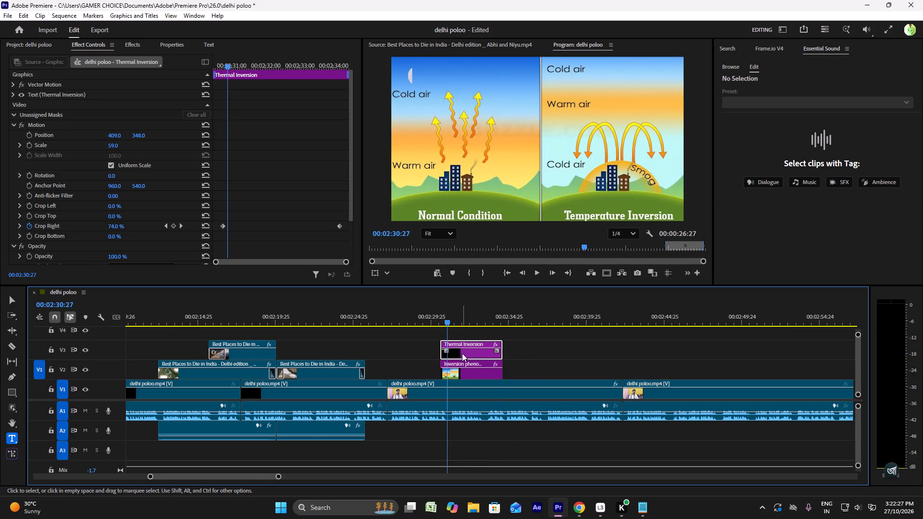
drag(338, 226, 313, 227)
click(435, 316)
key(space)
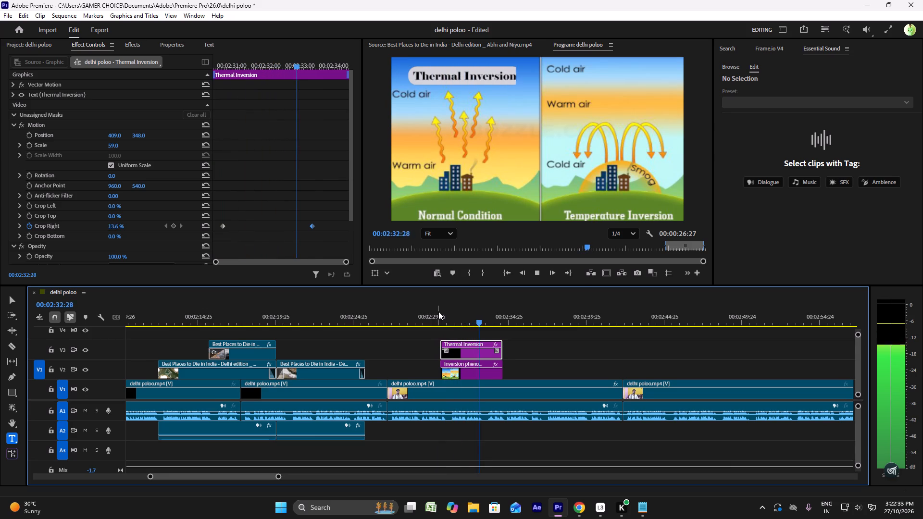
key(space)
drag(313, 227, 295, 227)
click(444, 313)
key(space)
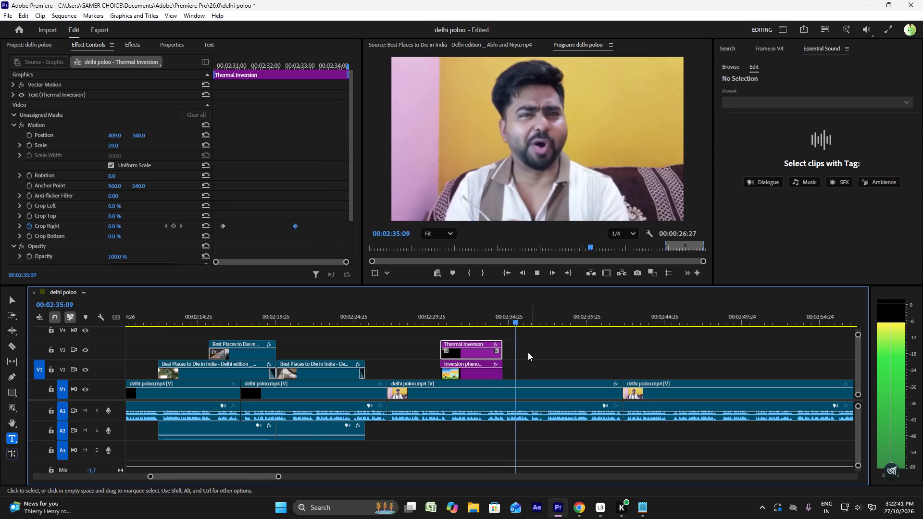
key(space)
click(462, 315)
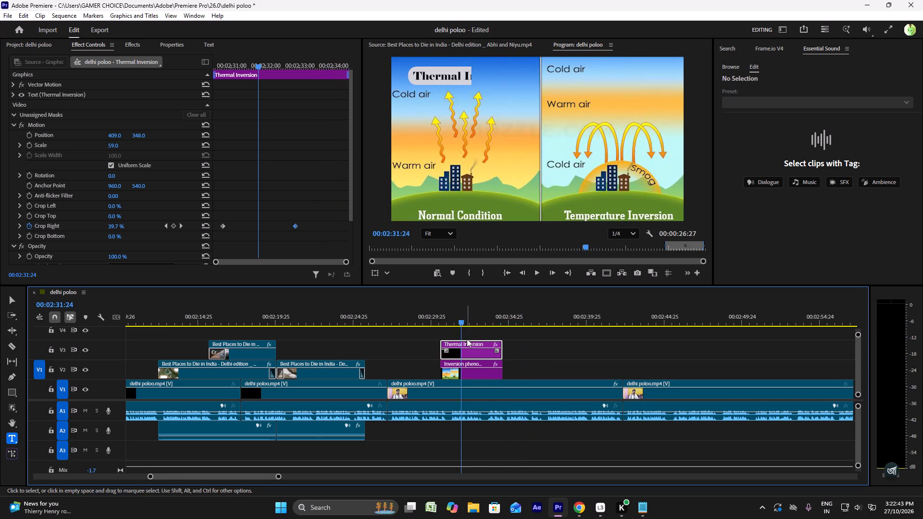
key(space)
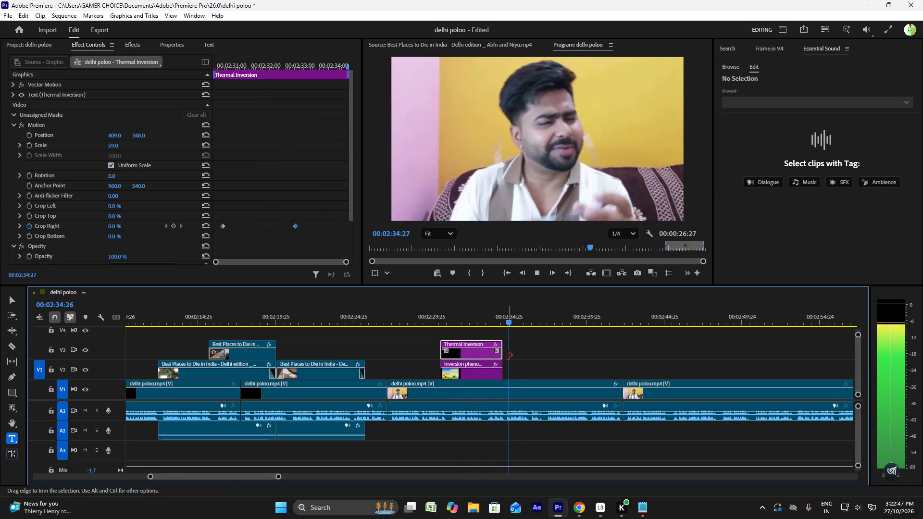
key(space)
Play the inversion diagram section and trim the ends of the diagram and title clips to about 00:02:33:22.
click(481, 372)
click(445, 312)
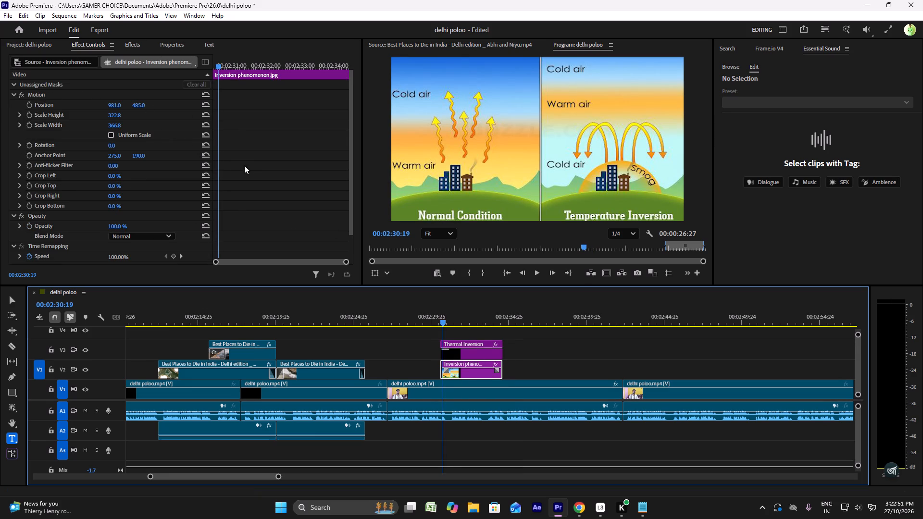
key(space)
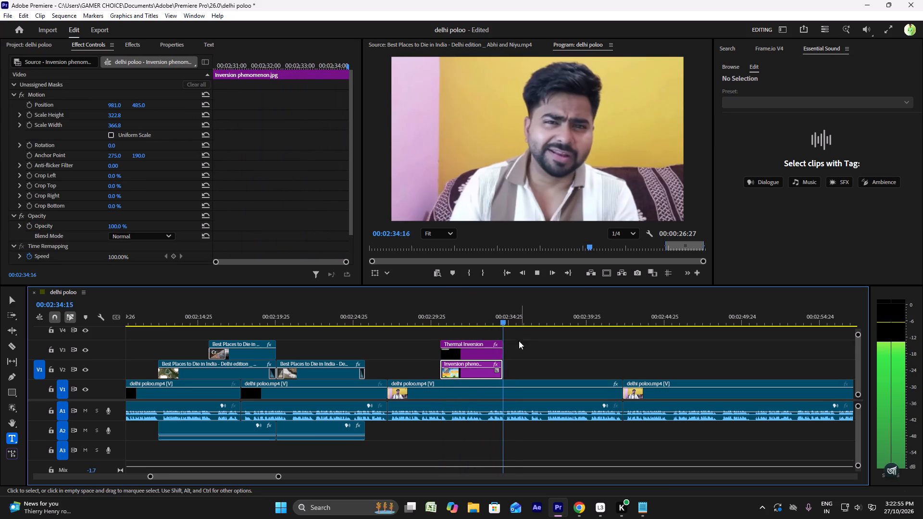
key(space)
ctrl+click(486, 355)
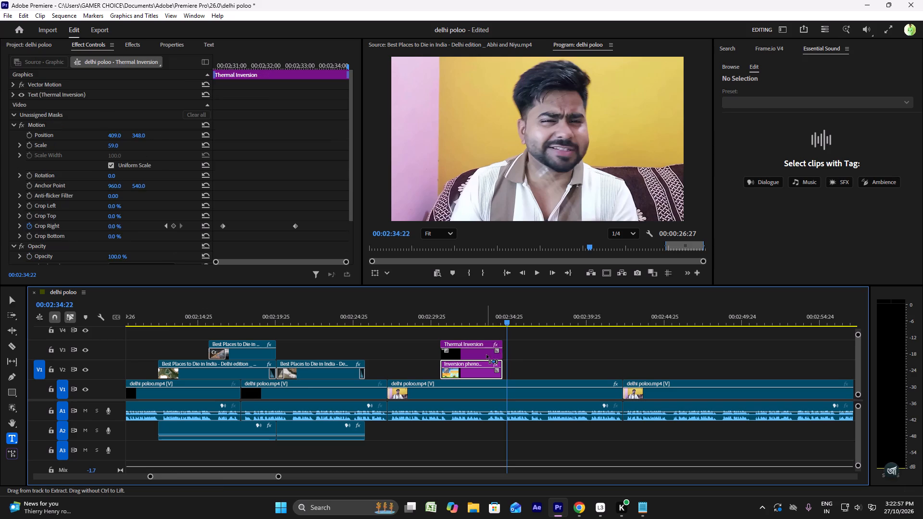
ctrl+click(490, 367)
drag(508, 371, 497, 370)
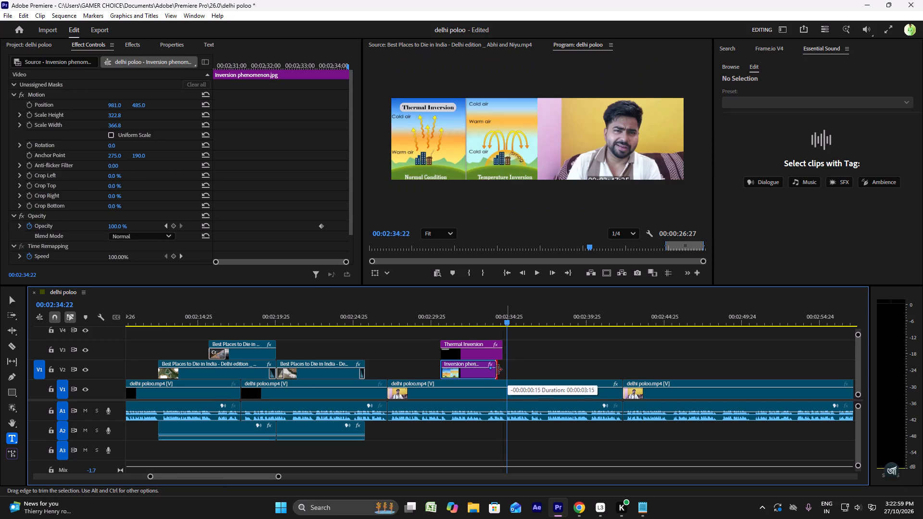
drag(497, 370, 497, 370)
drag(508, 350, 505, 351)
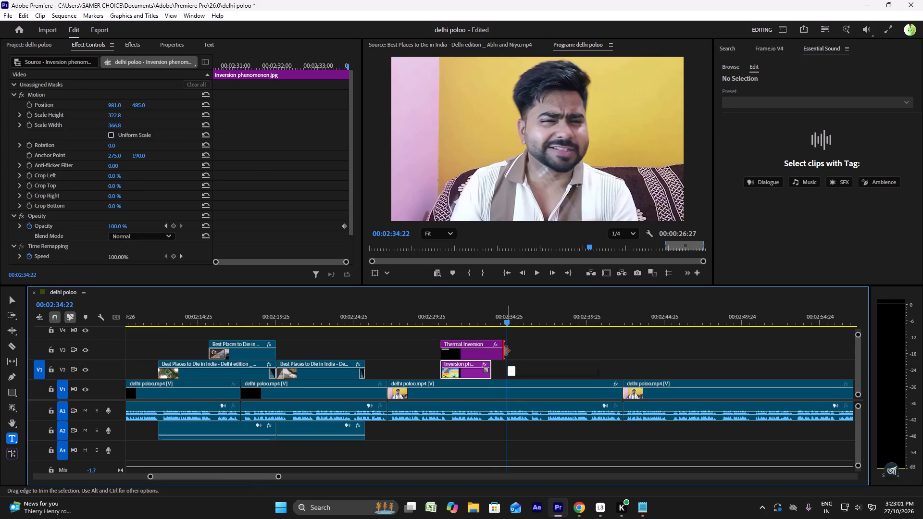
drag(505, 351, 497, 351)
Play the ending of the diagram section and trim the diagram and title clips to end at 00:02:33:14.
click(472, 317)
key(space)
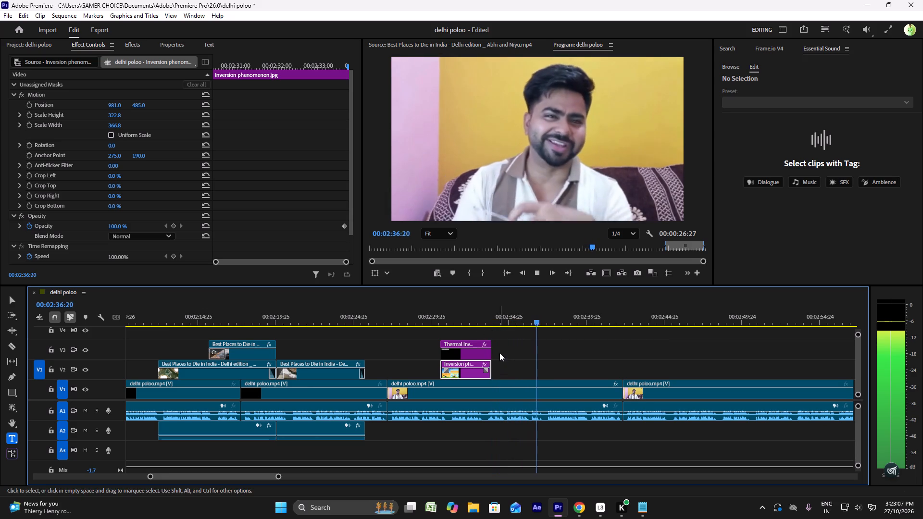
key(space)
drag(545, 320, 490, 321)
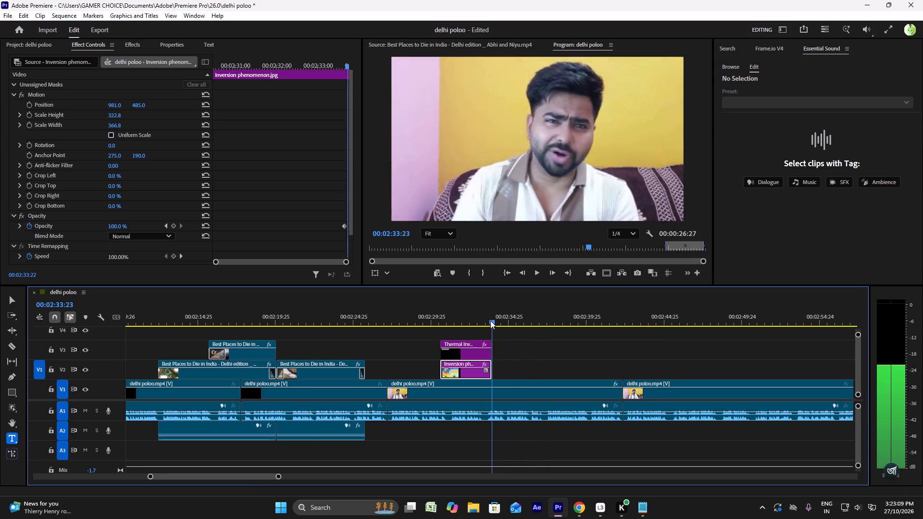
drag(490, 321, 486, 321)
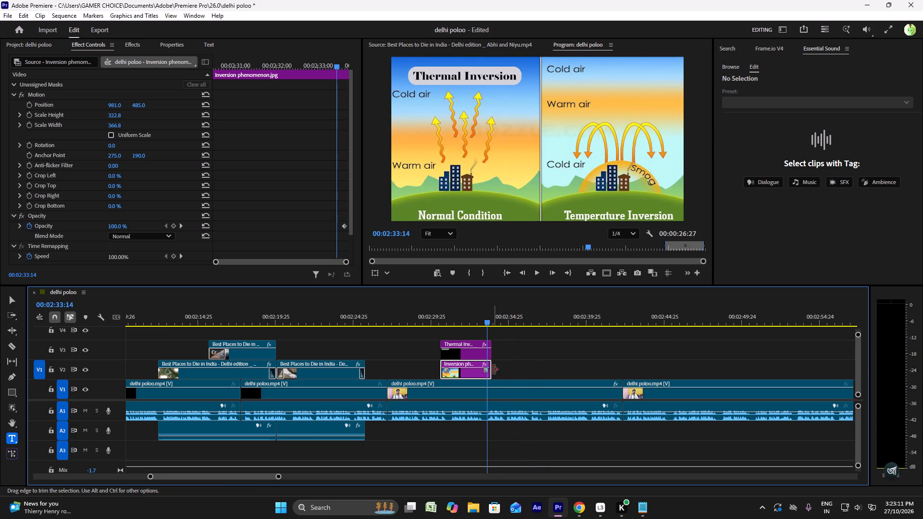
drag(493, 369, 487, 369)
drag(498, 352, 493, 353)
On the talking-head clip below the diagram, keyframe Position and Scale at 00:02:33:14, and set Scale to 101 at 00:02:36:00.
click(498, 410)
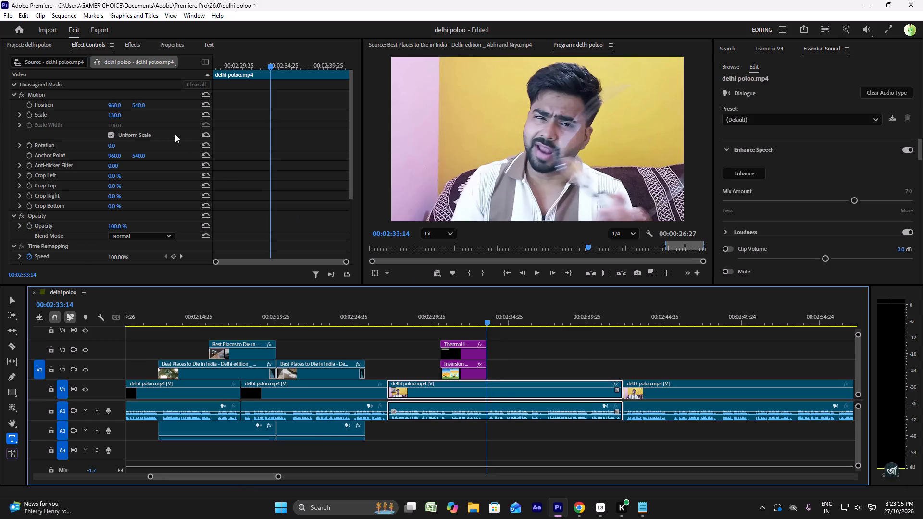
click(29, 112)
click(27, 104)
key(space)
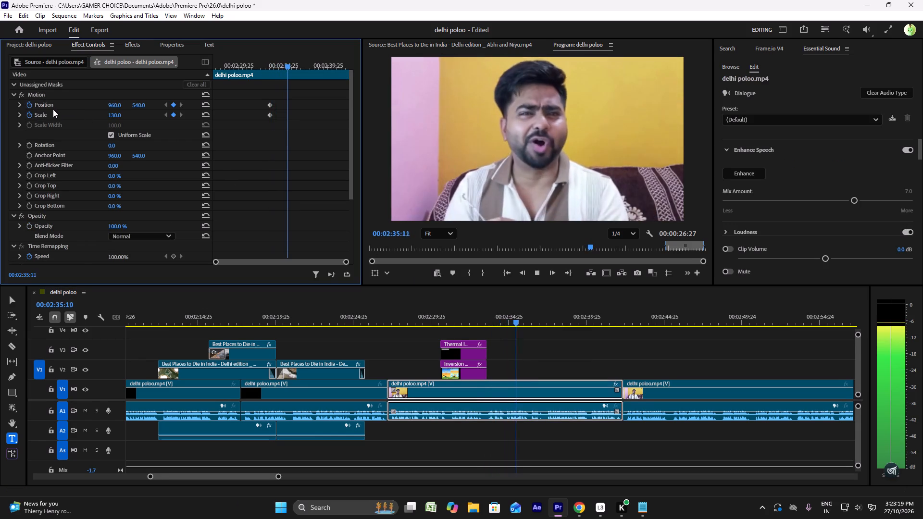
key(space)
drag(114, 113, 112, 114)
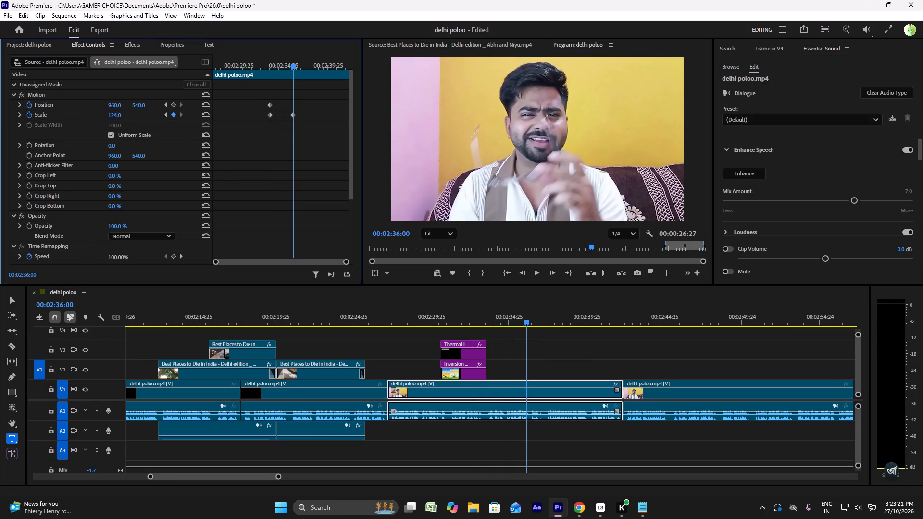
drag(112, 114, 102, 117)
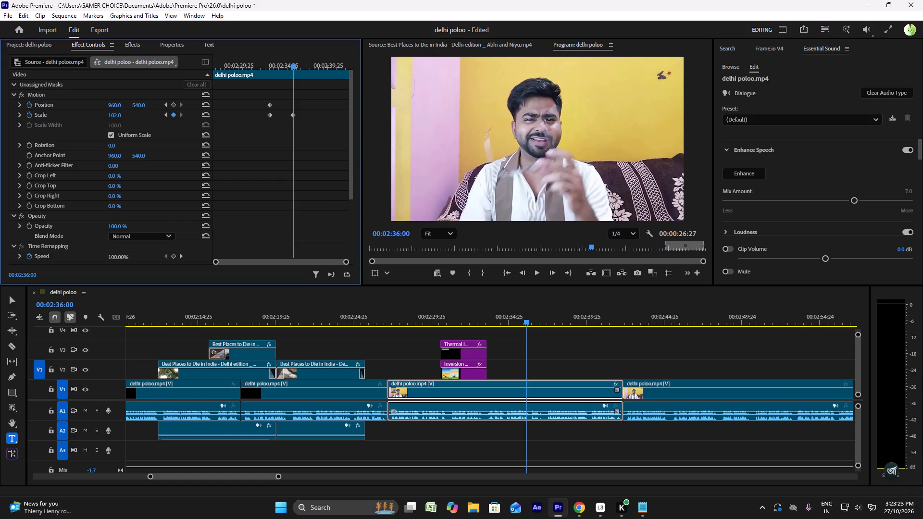
drag(102, 117, 100, 117)
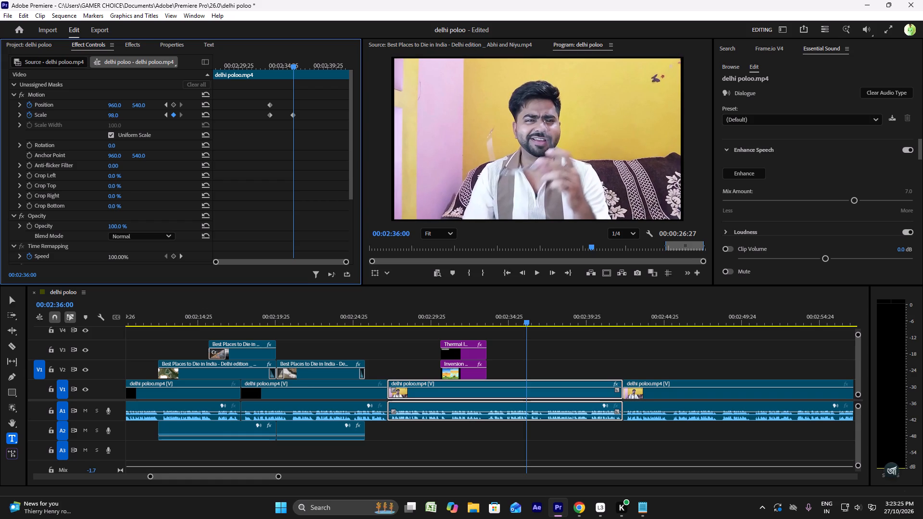
drag(100, 117, 101, 117)
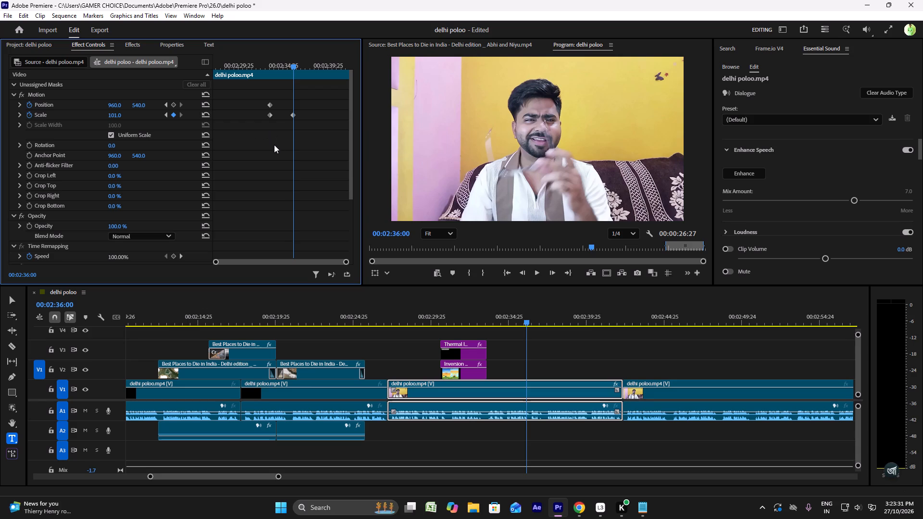
Move the 101 Scale keyframe to about 00:02:37:13 and the starting Position and Scale keyframes to about 00:02:31:22, and play the zoom-out.
drag(284, 95, 301, 127)
drag(296, 116, 306, 112)
drag(274, 92, 260, 123)
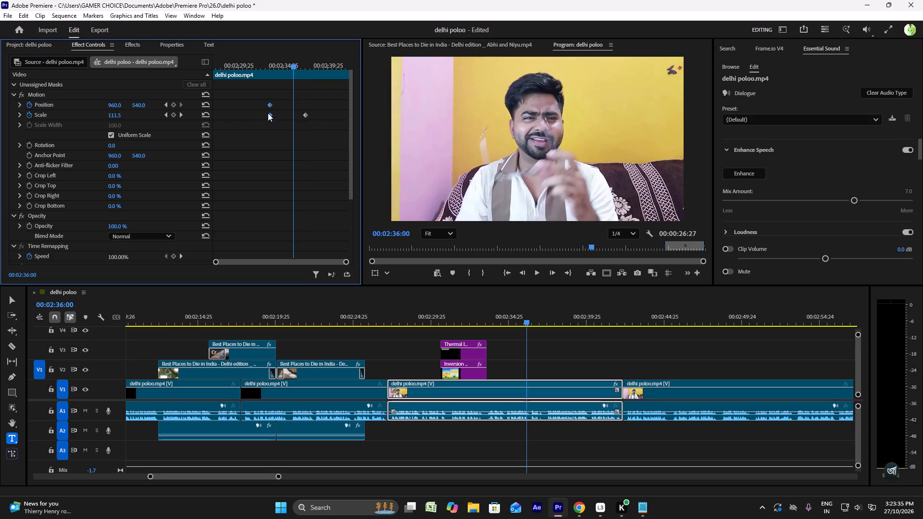
drag(268, 113, 255, 115)
click(378, 319)
key(space)
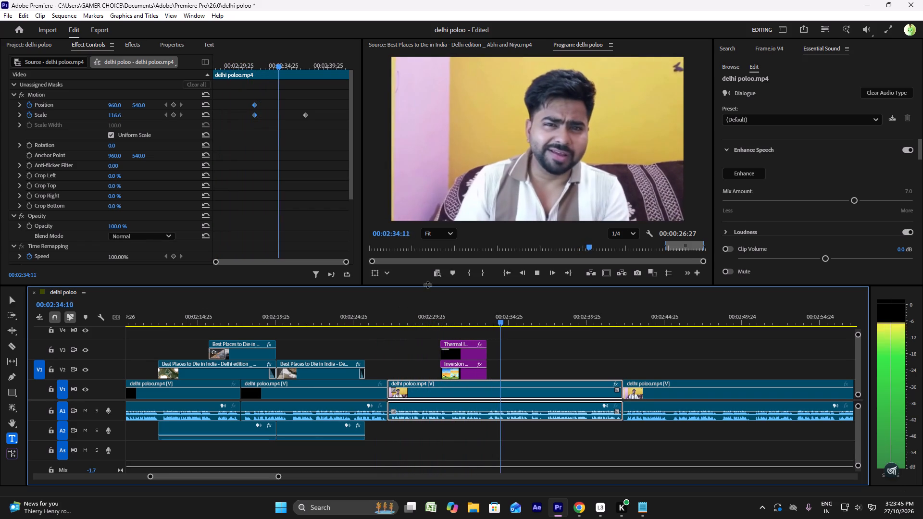
Move the talking-head clip's starting Position and Scale keyframes together to 00:02:34:18.
key(space)
drag(245, 92, 258, 130)
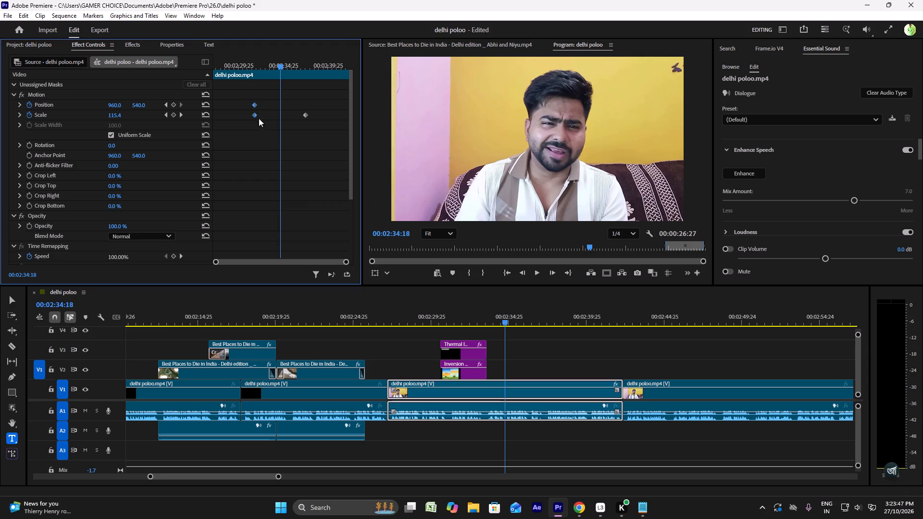
drag(257, 115, 278, 116)
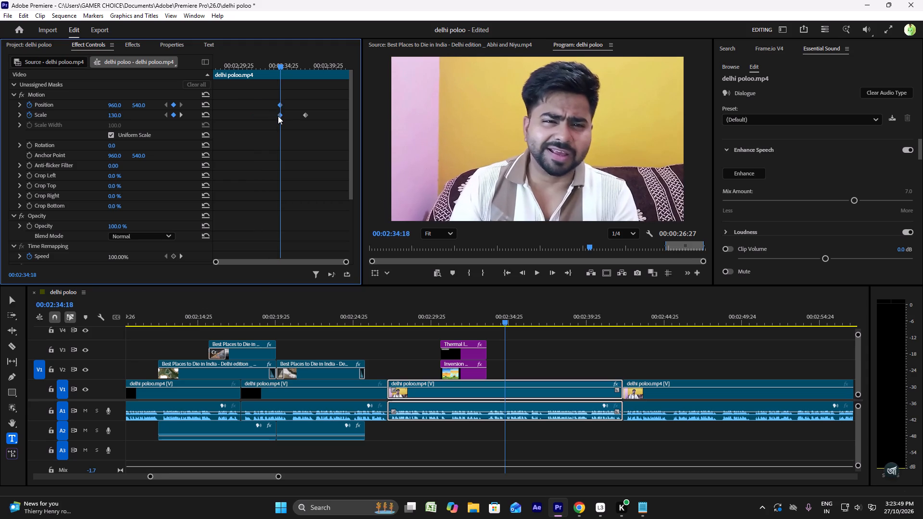
Play back the speaker zoom-out from before the diagram's end, and review the following clip through about 00:02:48:03.
click(484, 319)
key(space)
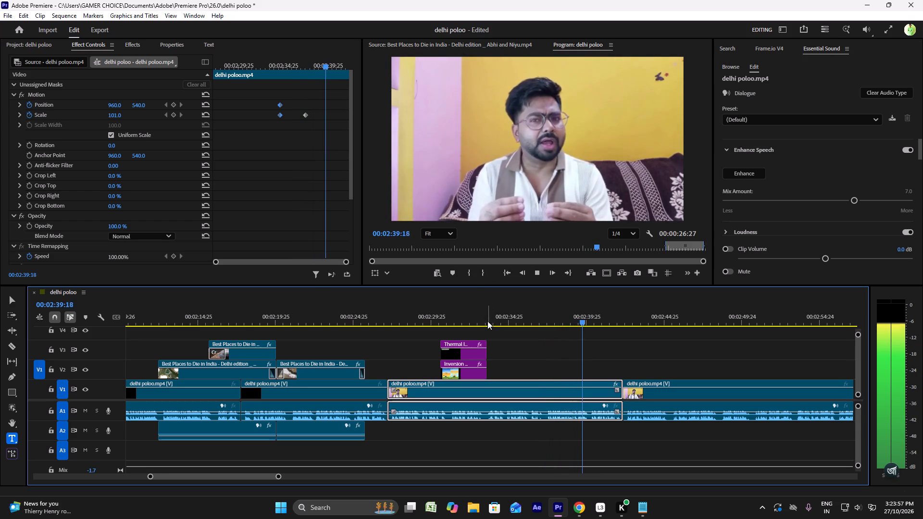
click(476, 312)
key(space)
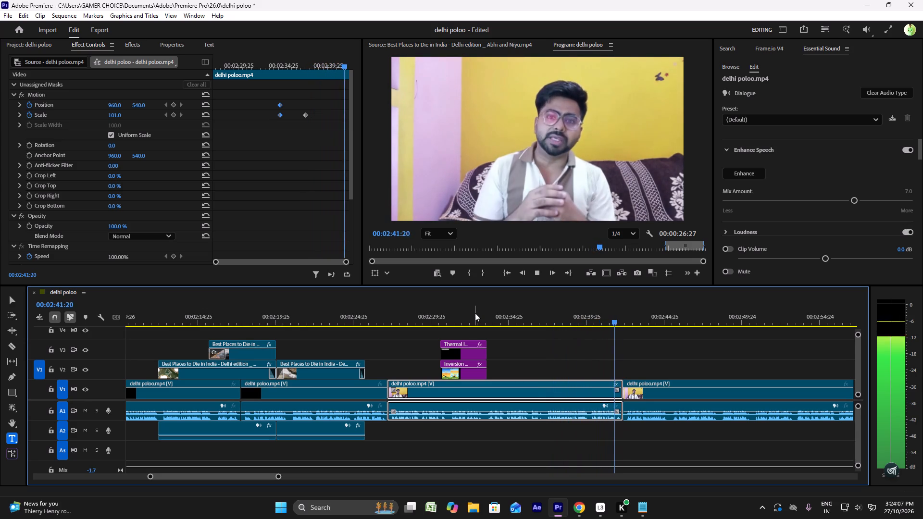
key(space)
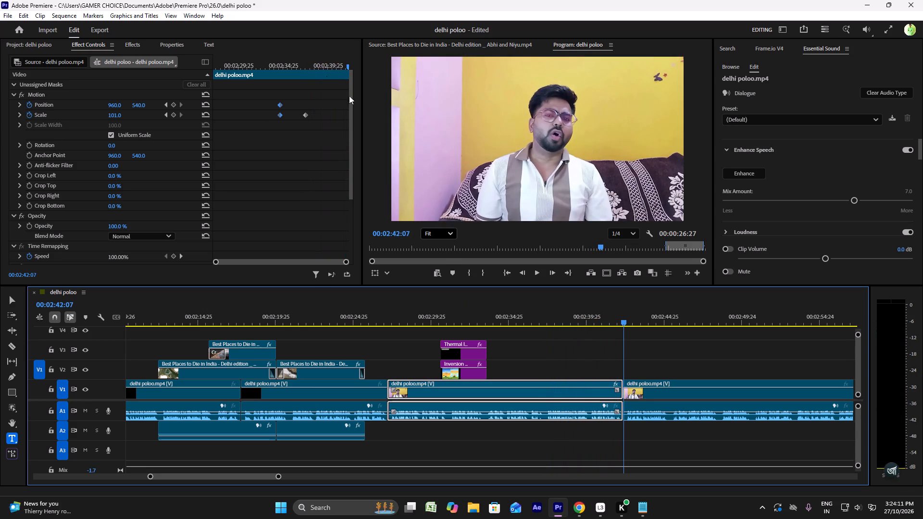
double_click(274, 54)
key(space)
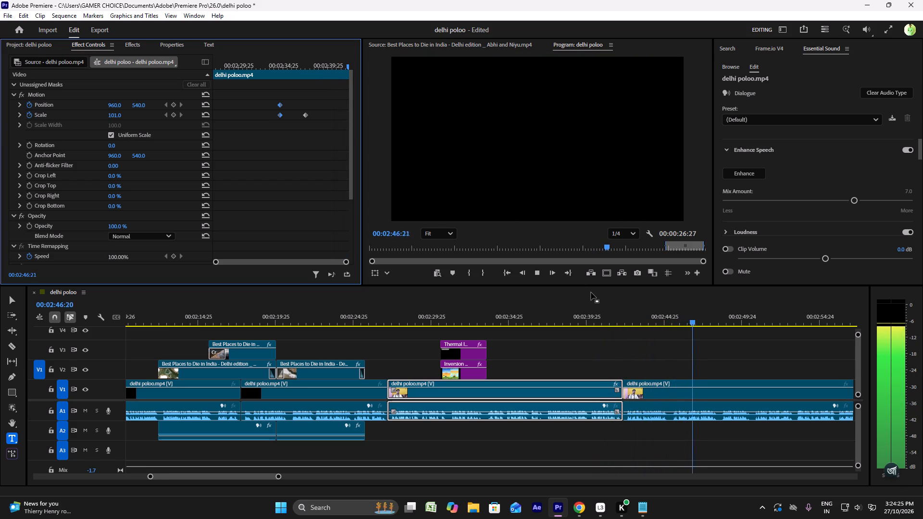
key(space)
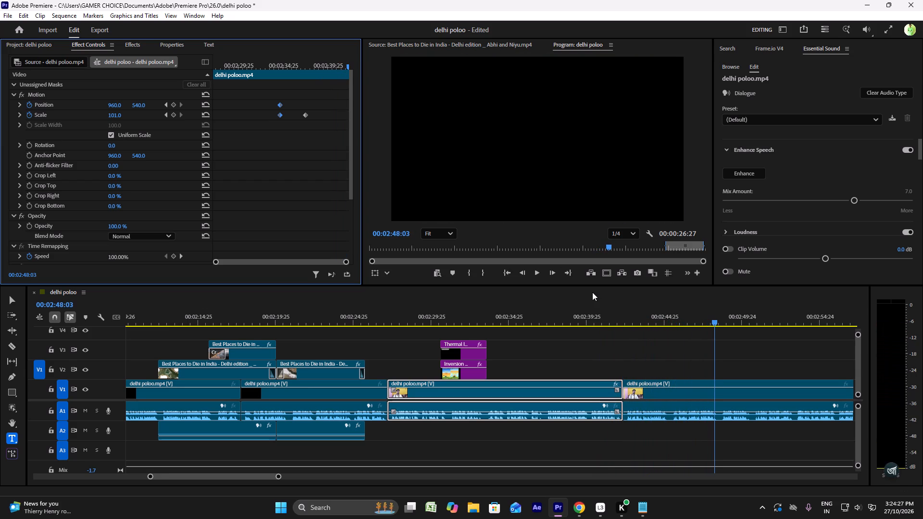